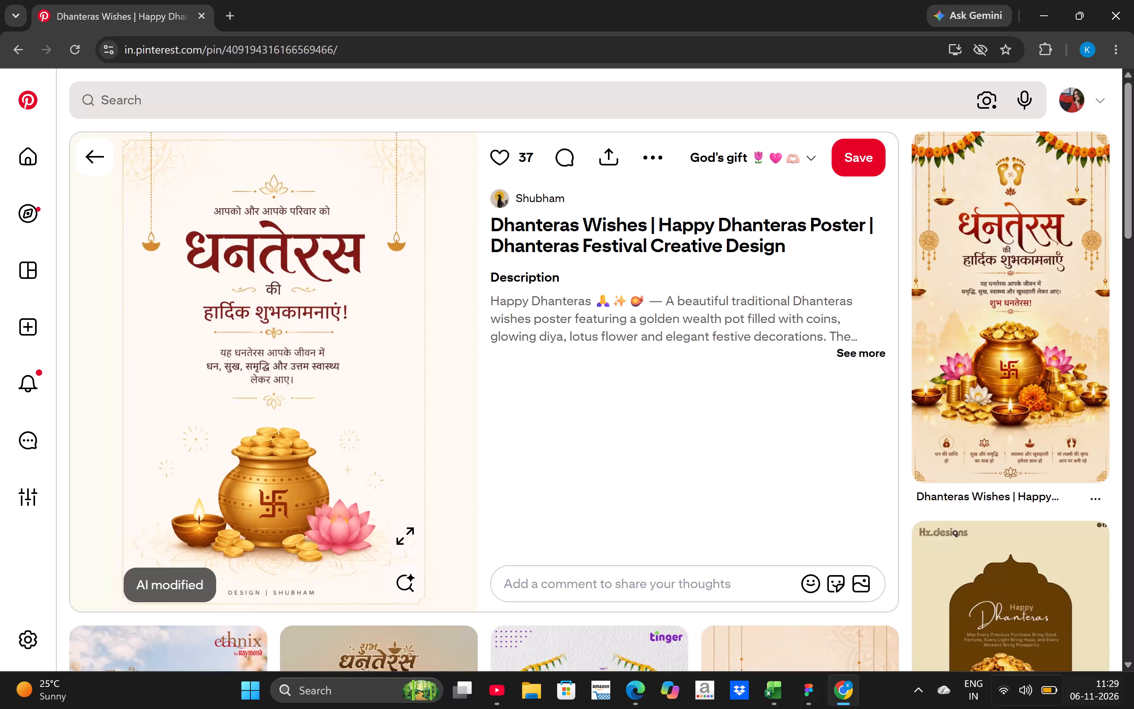
Switch to Figma and draw a rectangle about 450 × 133 over the coloured eye strip in the Instagram post - 2 frame.
left_click(808, 694)
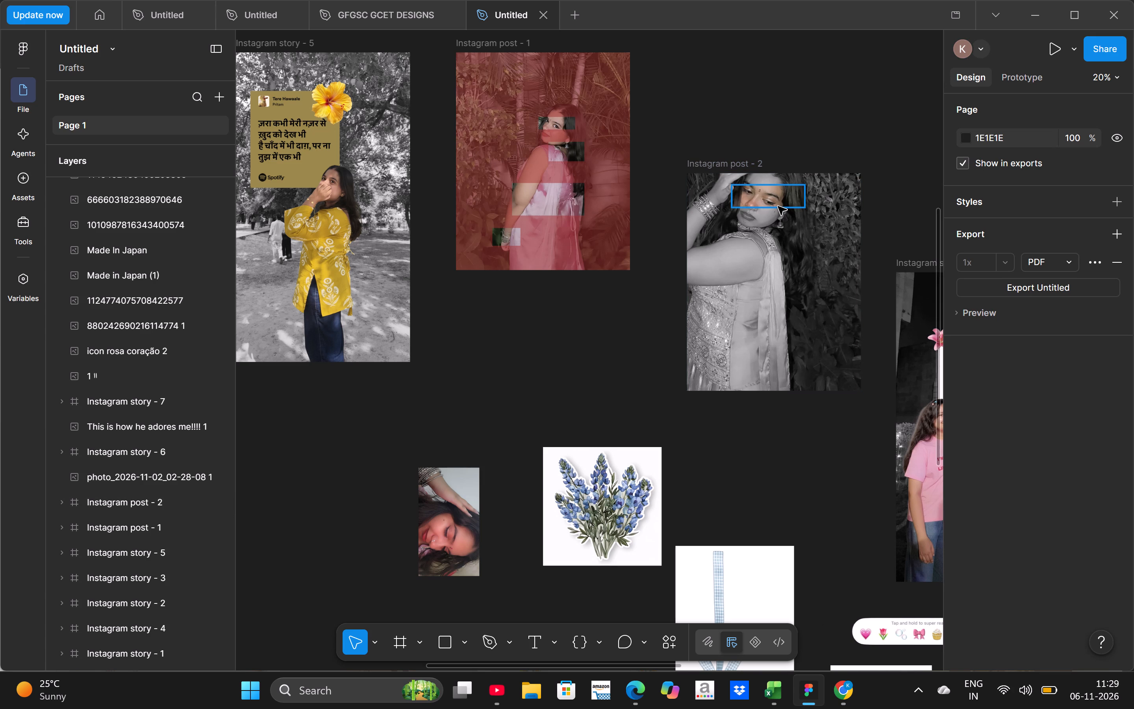
left_click(778, 206)
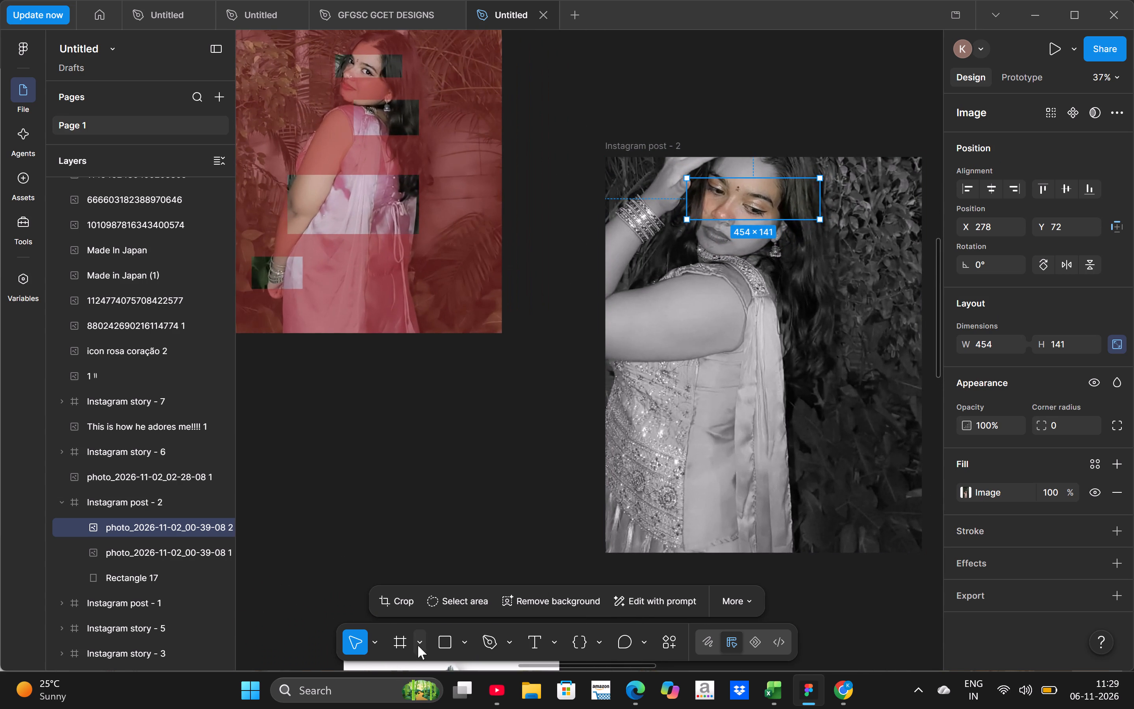
left_click(461, 644)
left_click(520, 494)
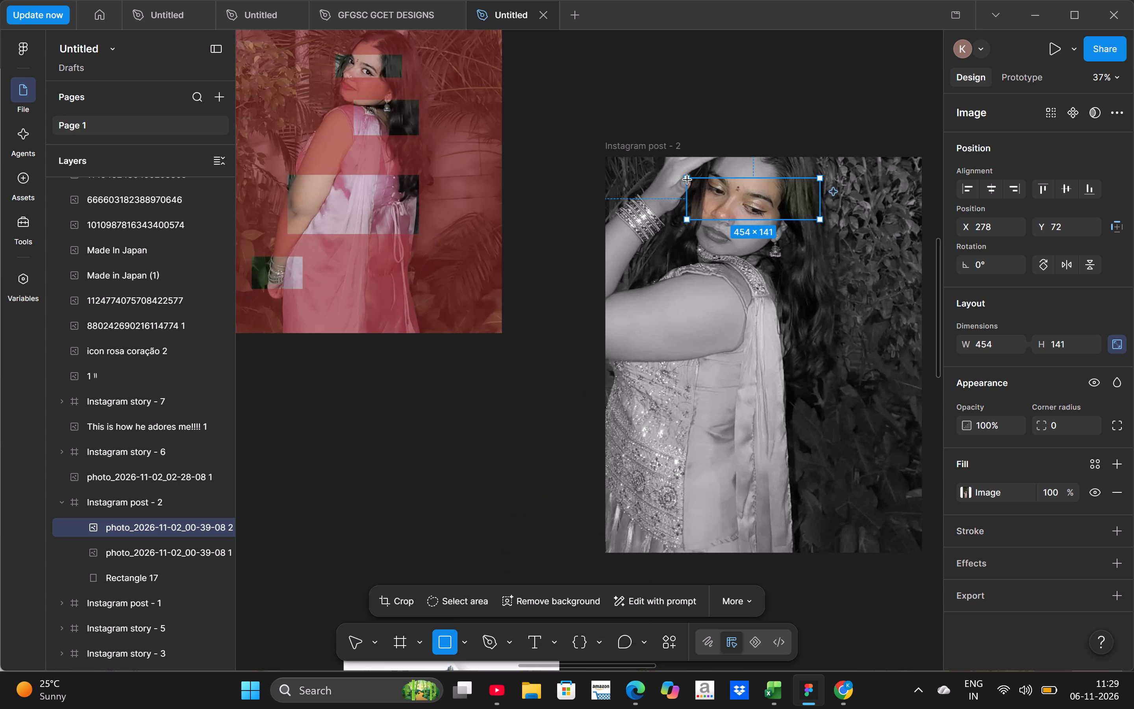
left_click_drag(687, 180, 802, 219)
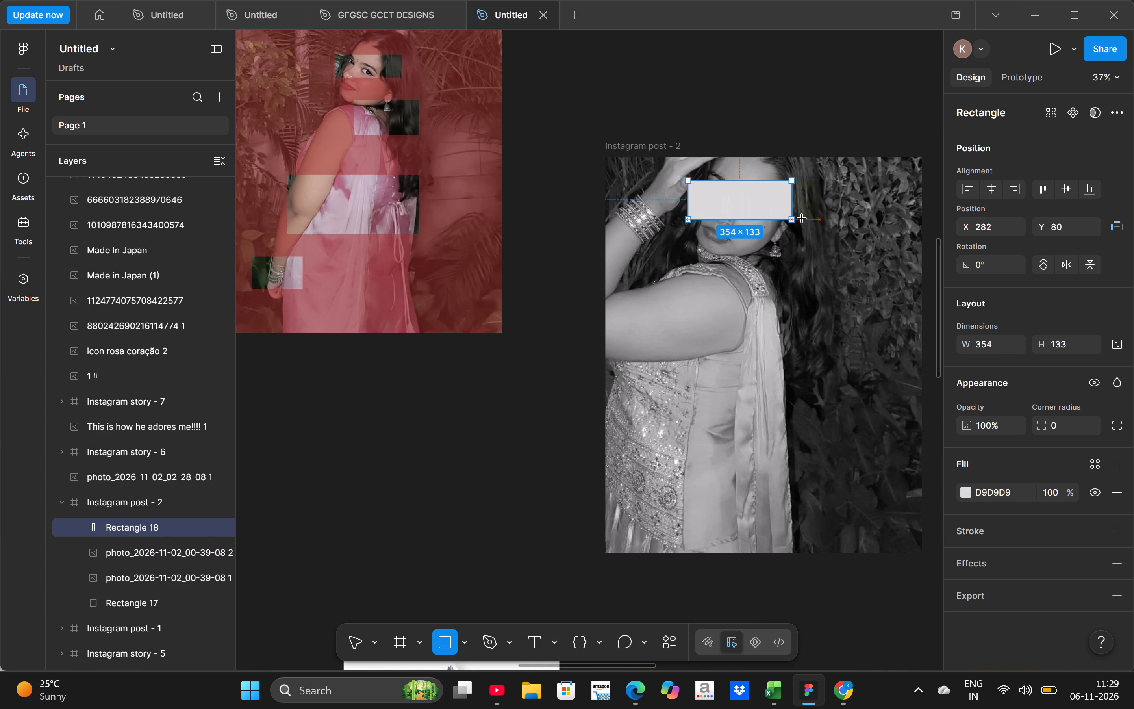
left_click_drag(802, 219, 819, 222)
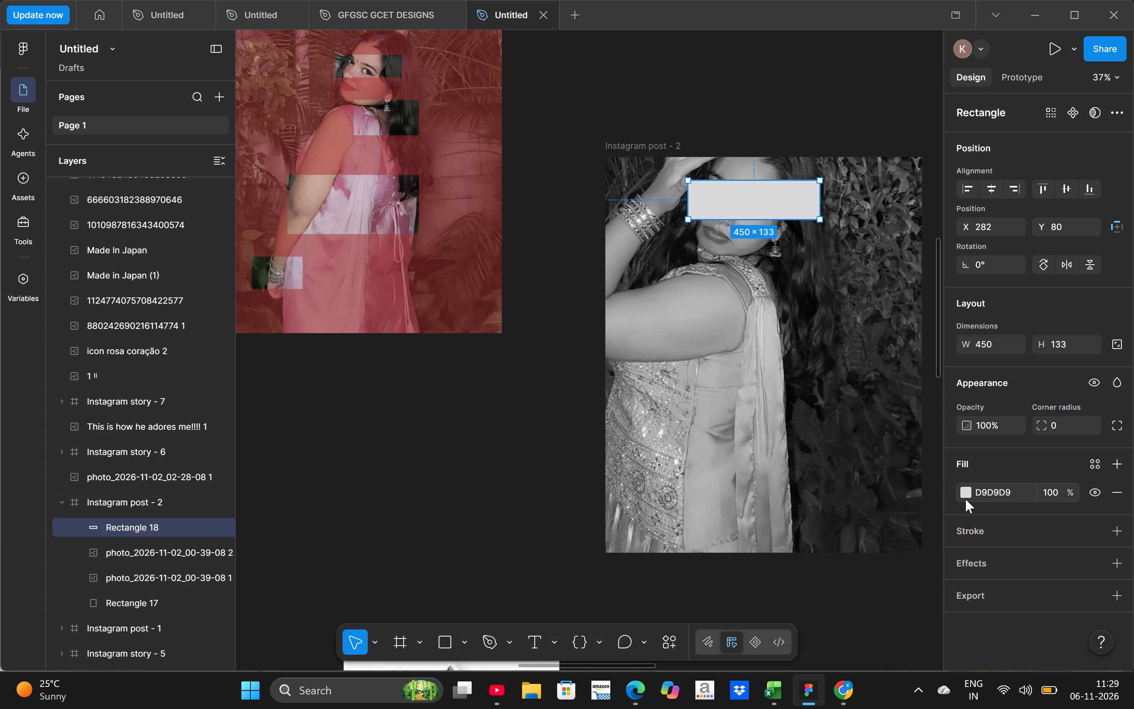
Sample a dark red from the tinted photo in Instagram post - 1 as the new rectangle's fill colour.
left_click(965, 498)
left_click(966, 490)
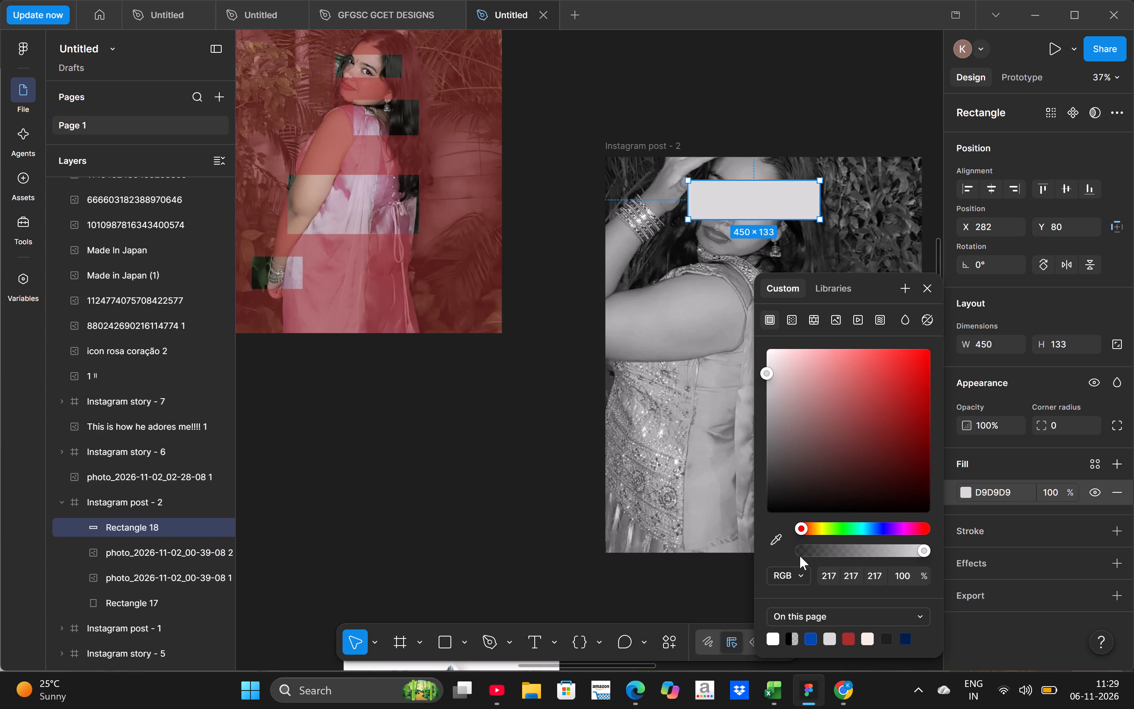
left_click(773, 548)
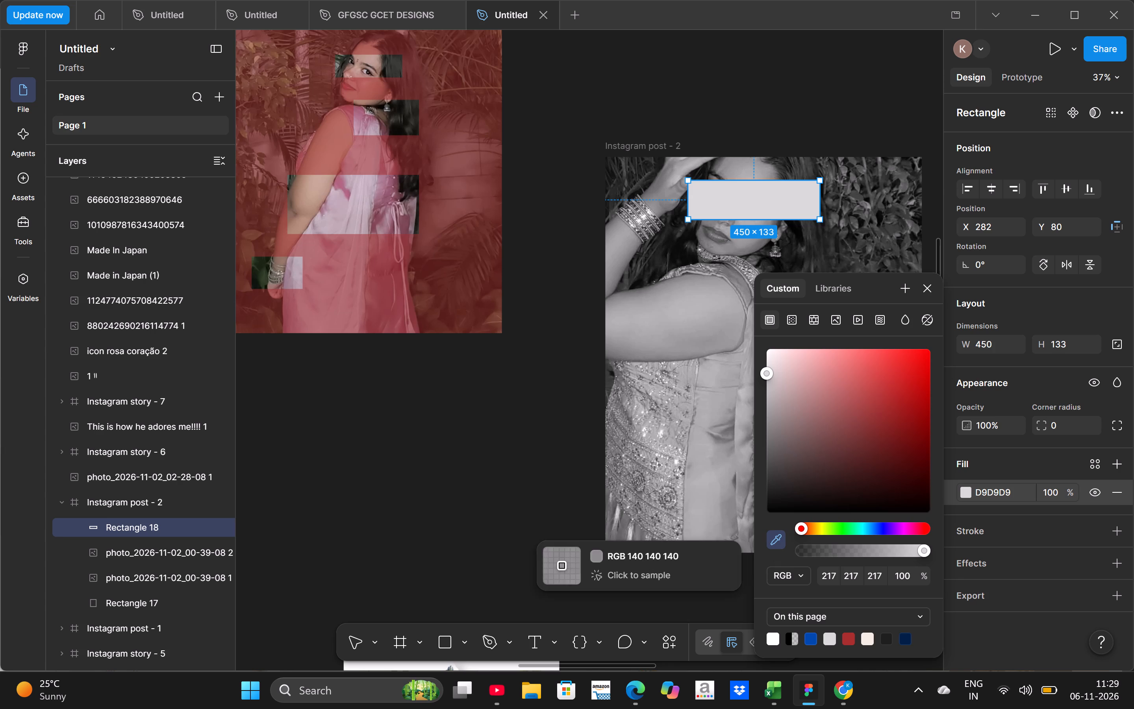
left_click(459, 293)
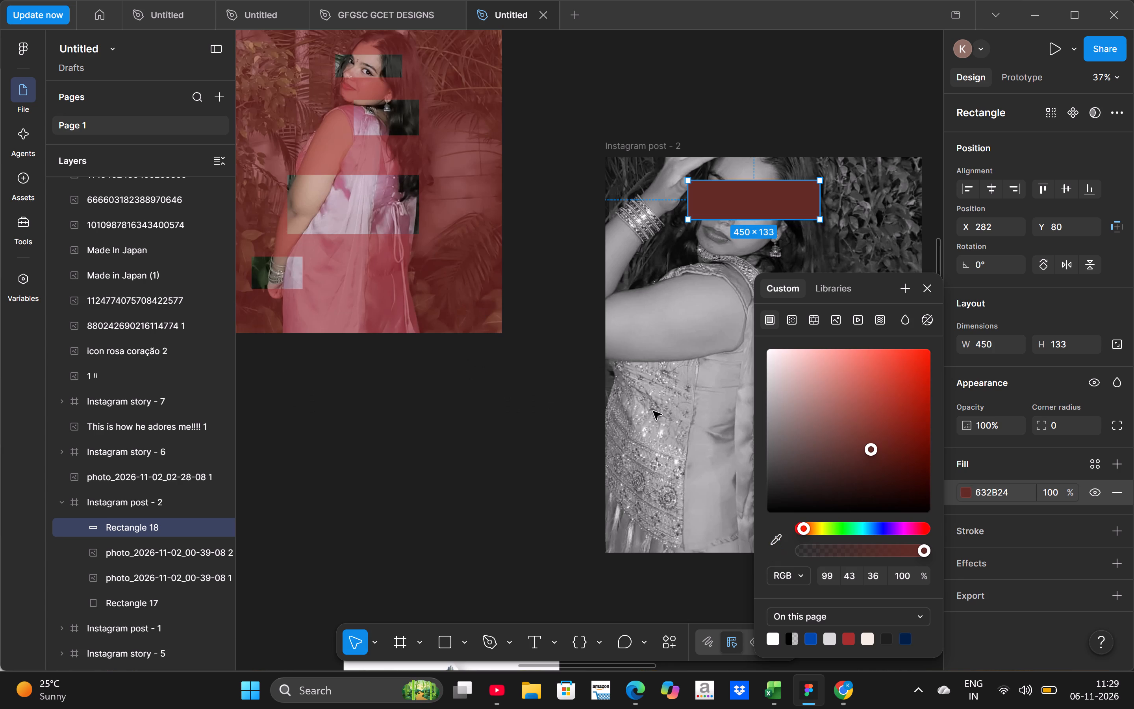
Set the eye rectangle's fill to the page's existing red, A72E2E.
left_click(964, 493)
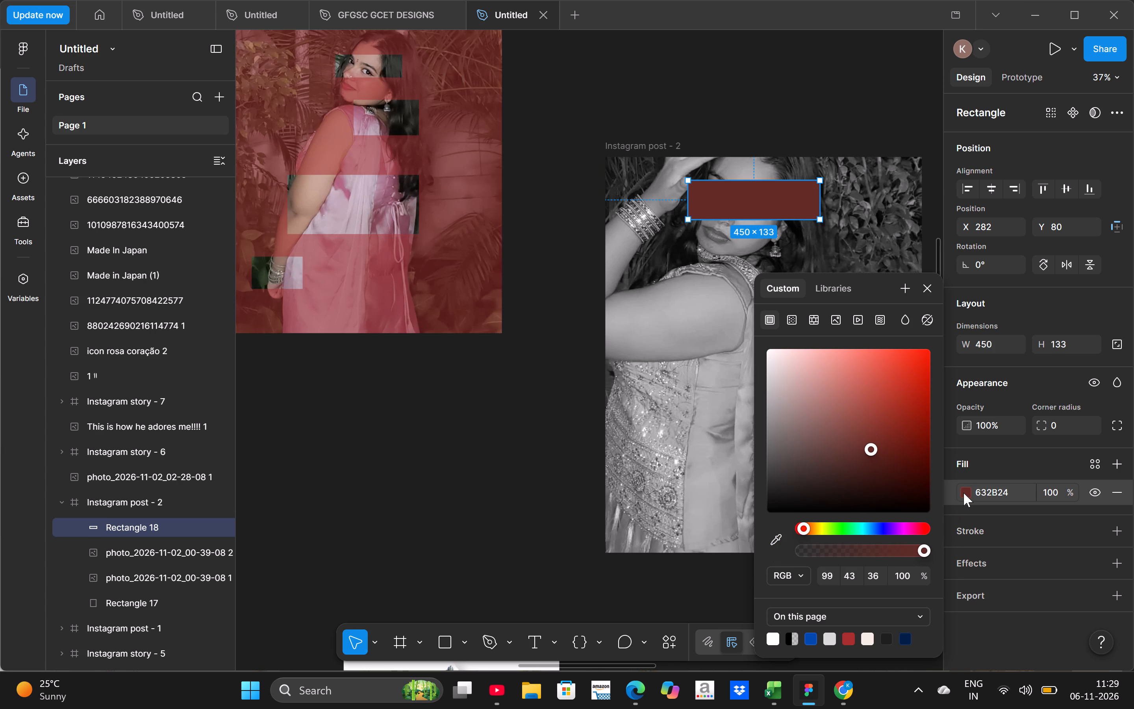
left_click(967, 497)
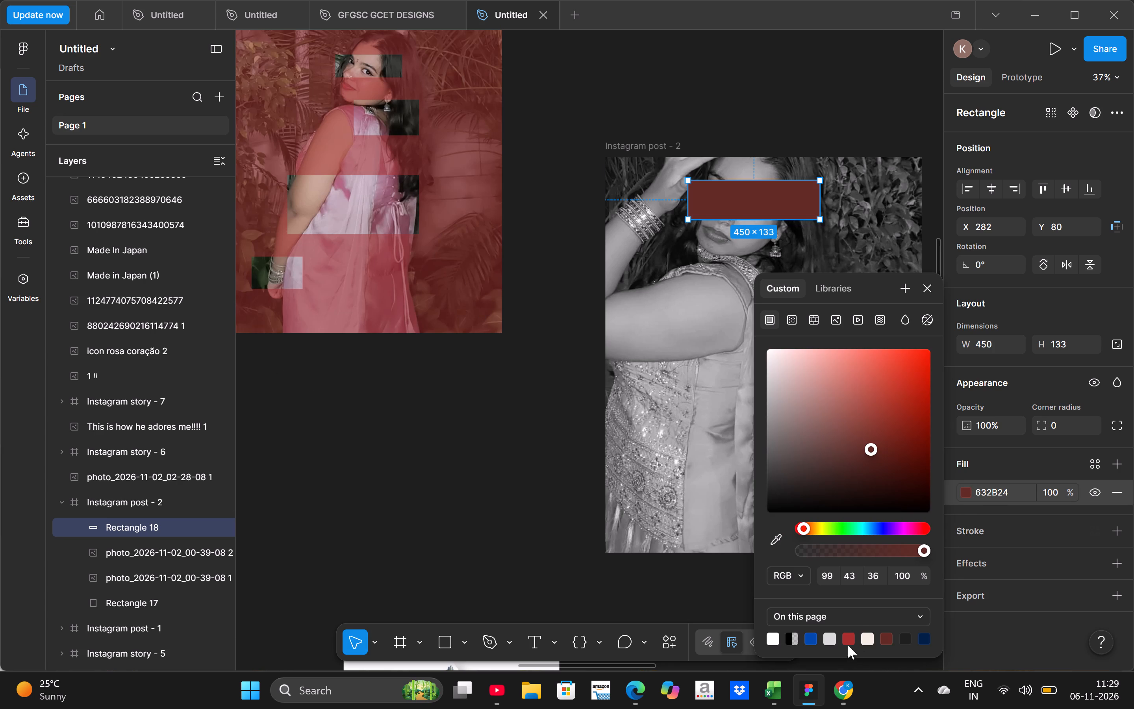
left_click(847, 635)
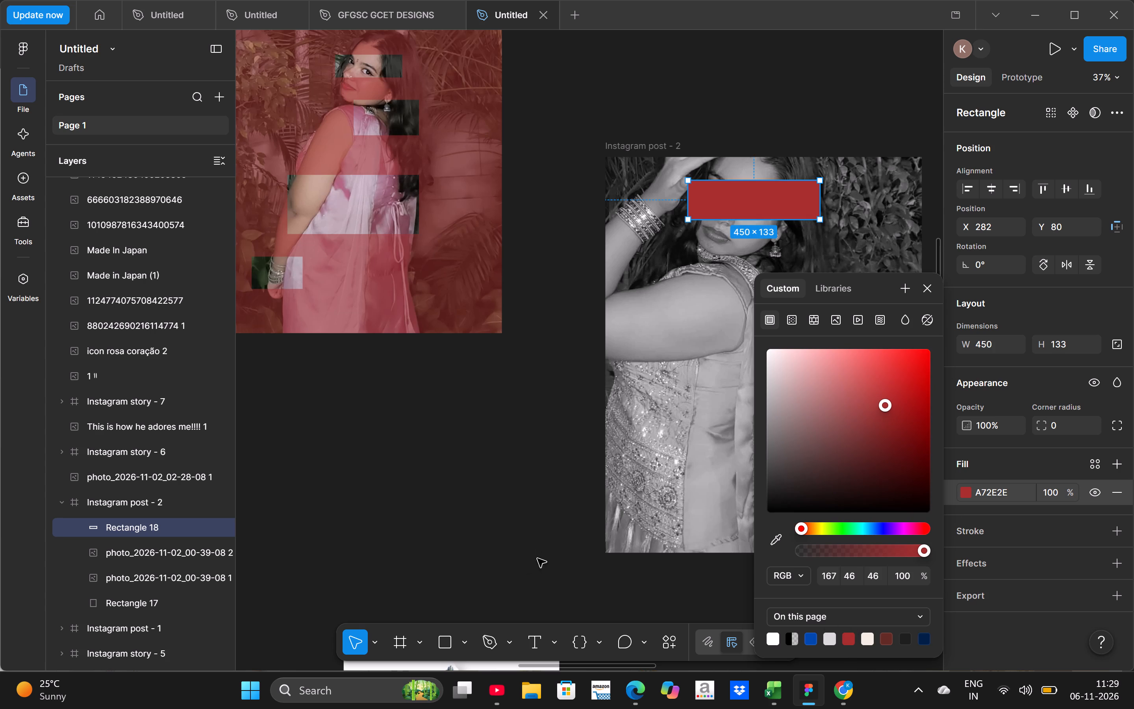
left_click(544, 562)
Examine the layers inside the Instagram post - 1 frame, checking its photos and rectangles for how the red tint is built.
left_click(408, 271)
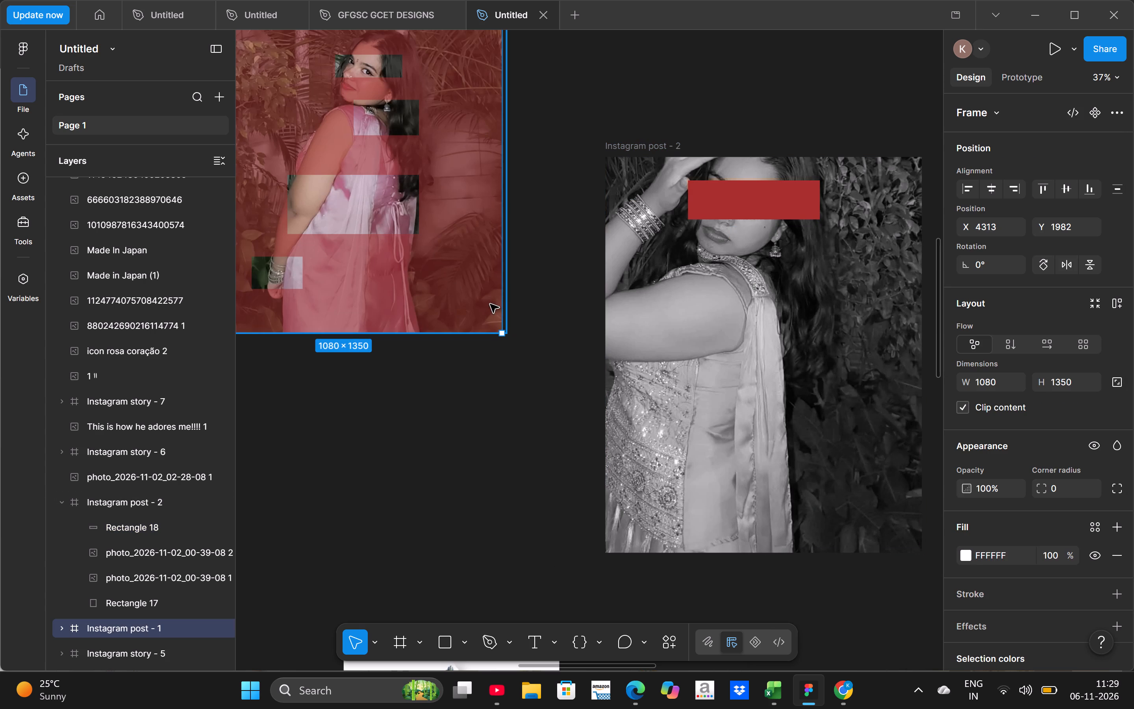
left_click(126, 602)
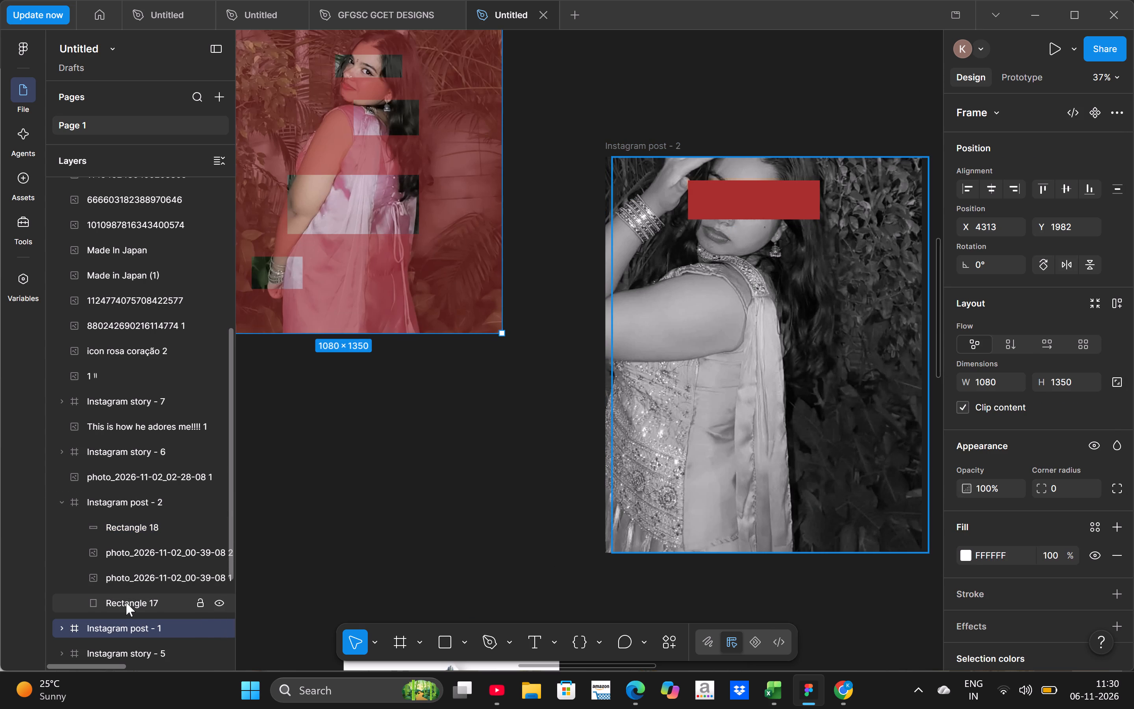
left_click(163, 511)
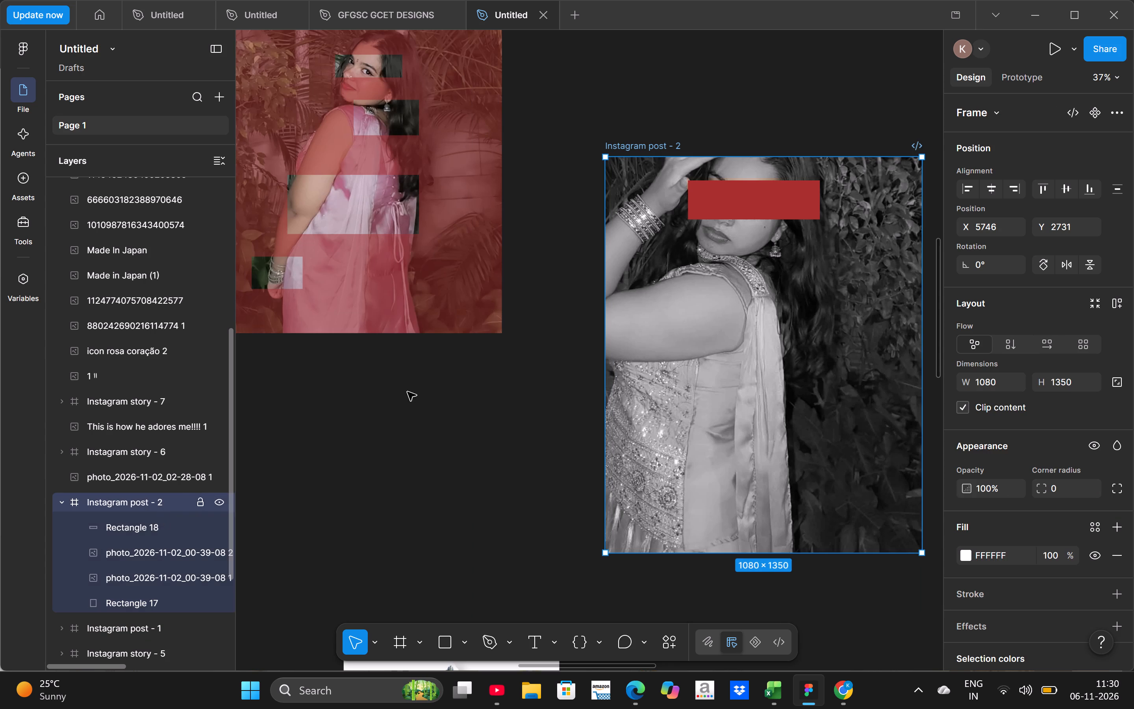
left_click(448, 275)
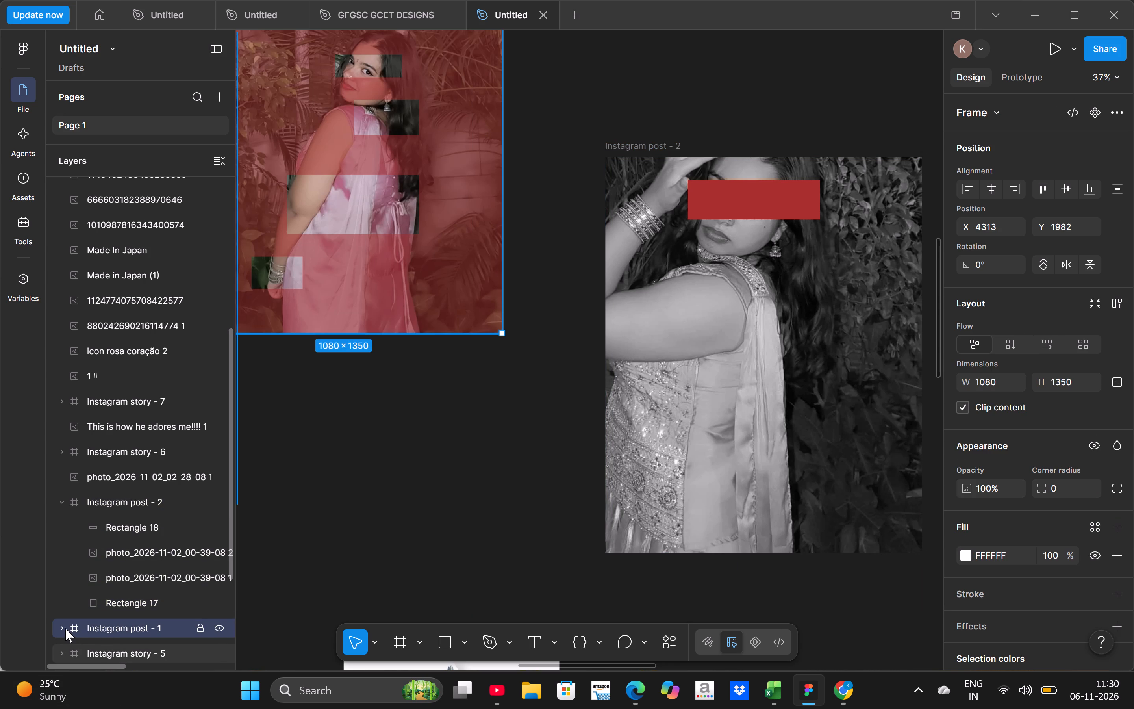
left_click(61, 627)
scroll(128, 613, "down", 1)
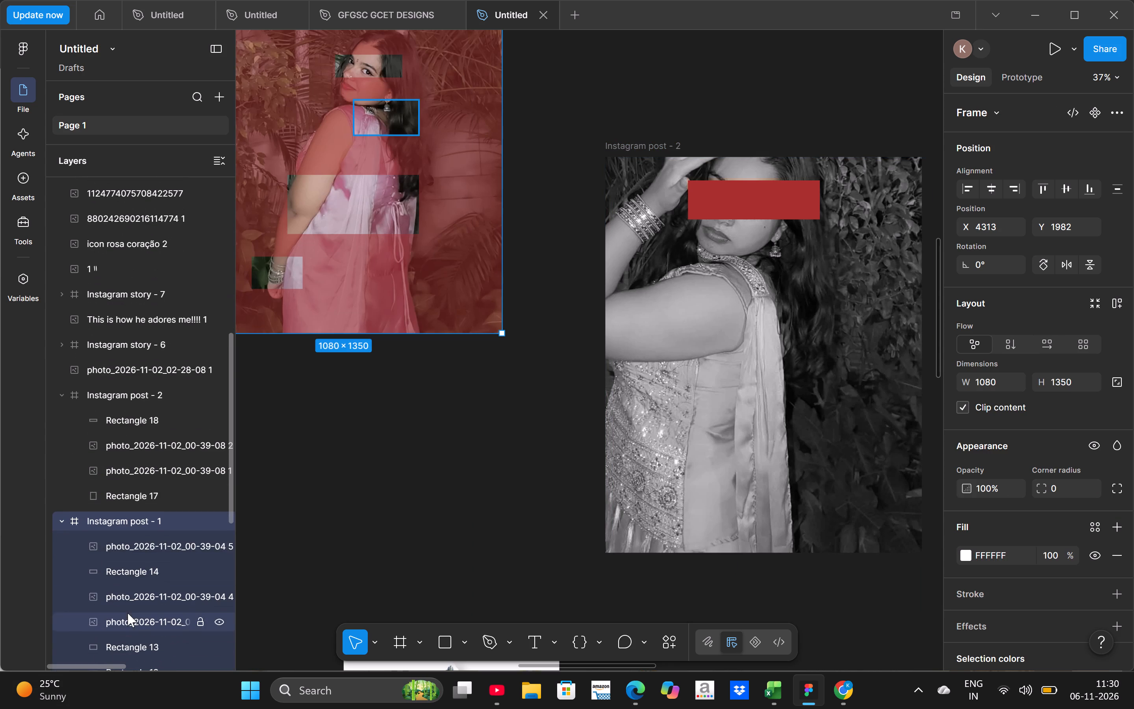
scroll(128, 613, "down", 1)
left_click(153, 543)
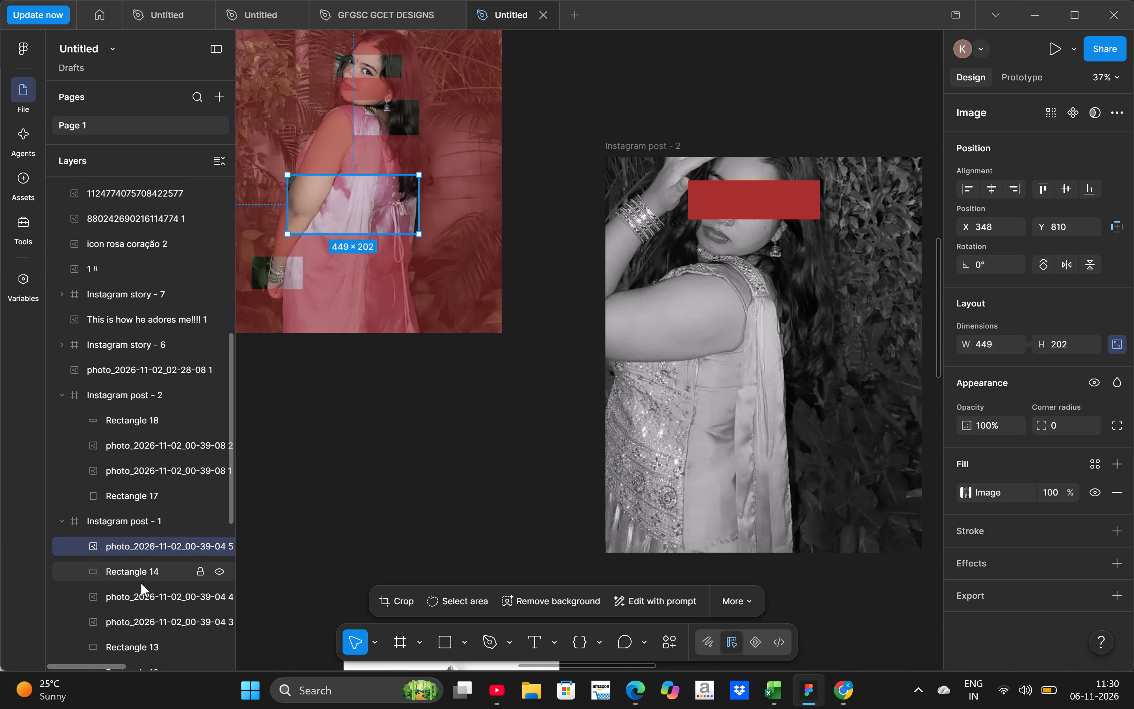
double_click(144, 577)
left_click(145, 603)
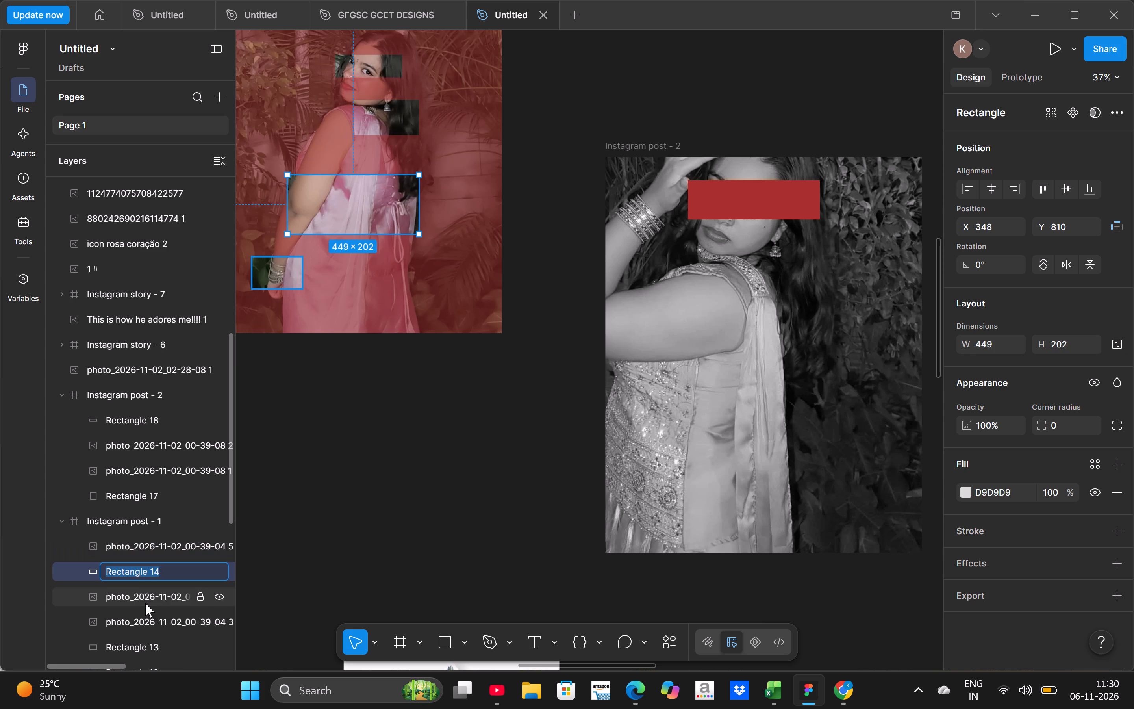
left_click(145, 603)
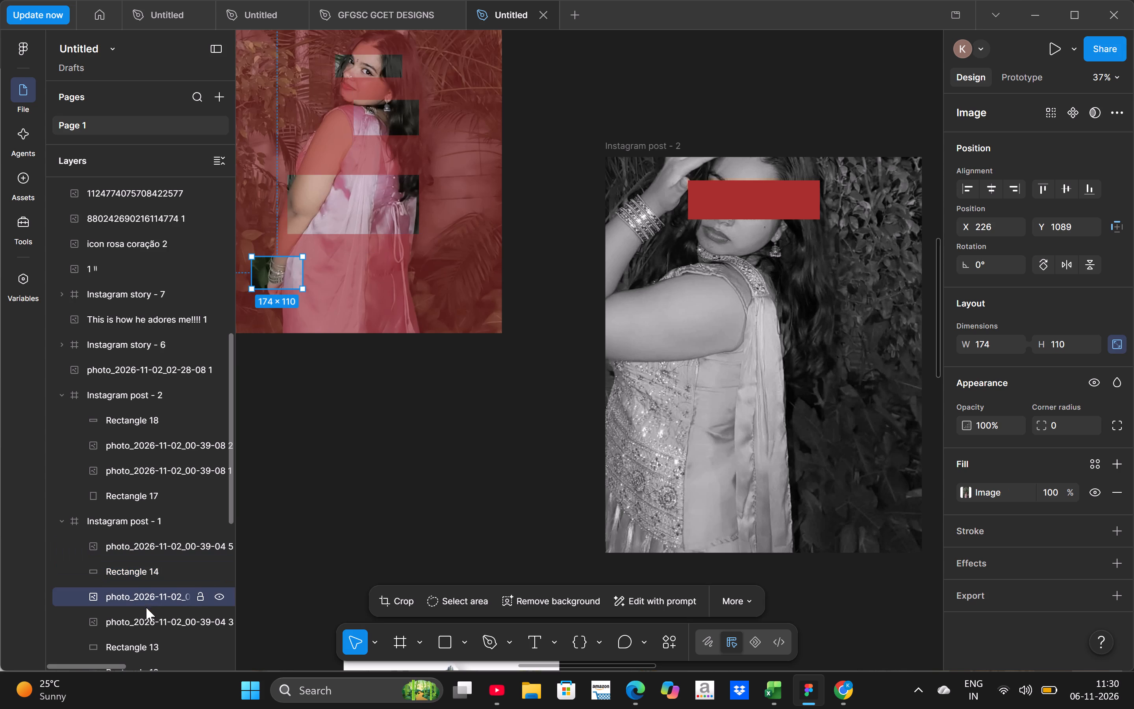
left_click(141, 633)
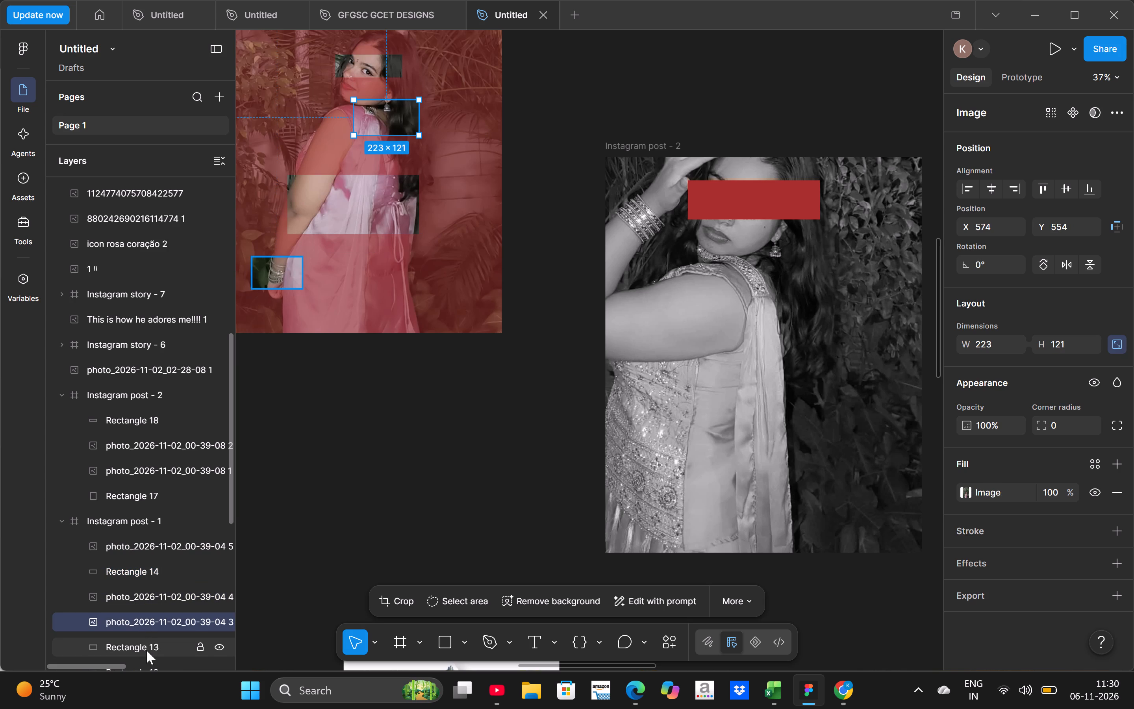
left_click(146, 650)
scroll(148, 650, "down", 1)
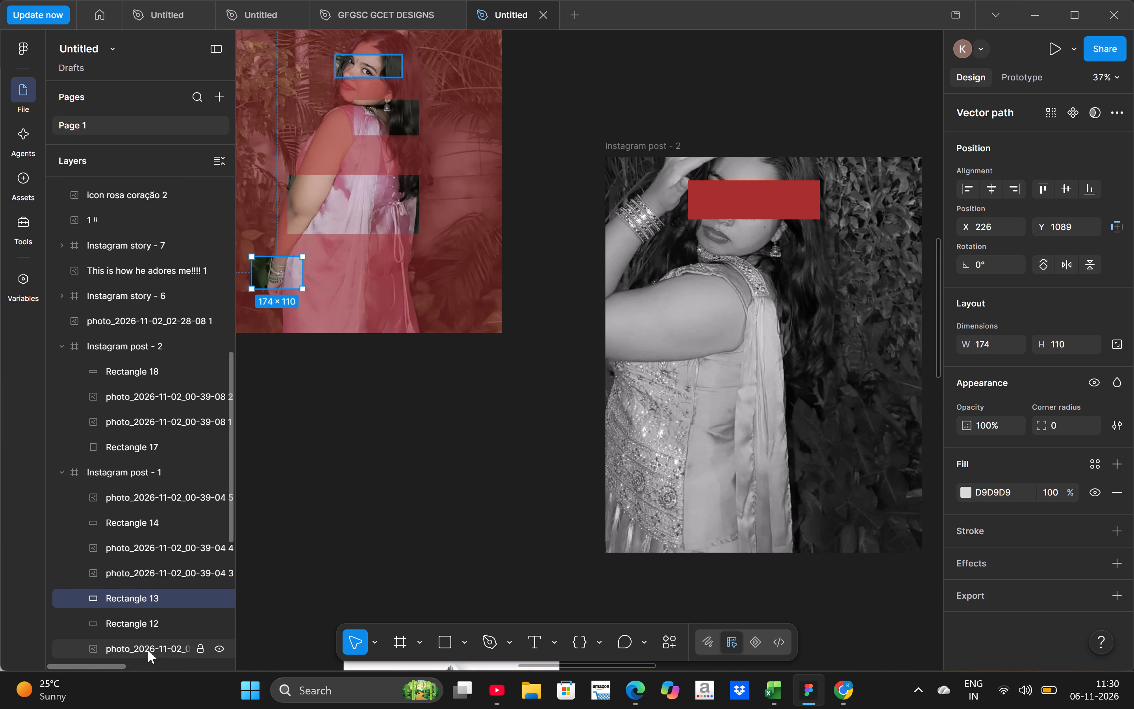
left_click(159, 616)
scroll(159, 616, "down", 1)
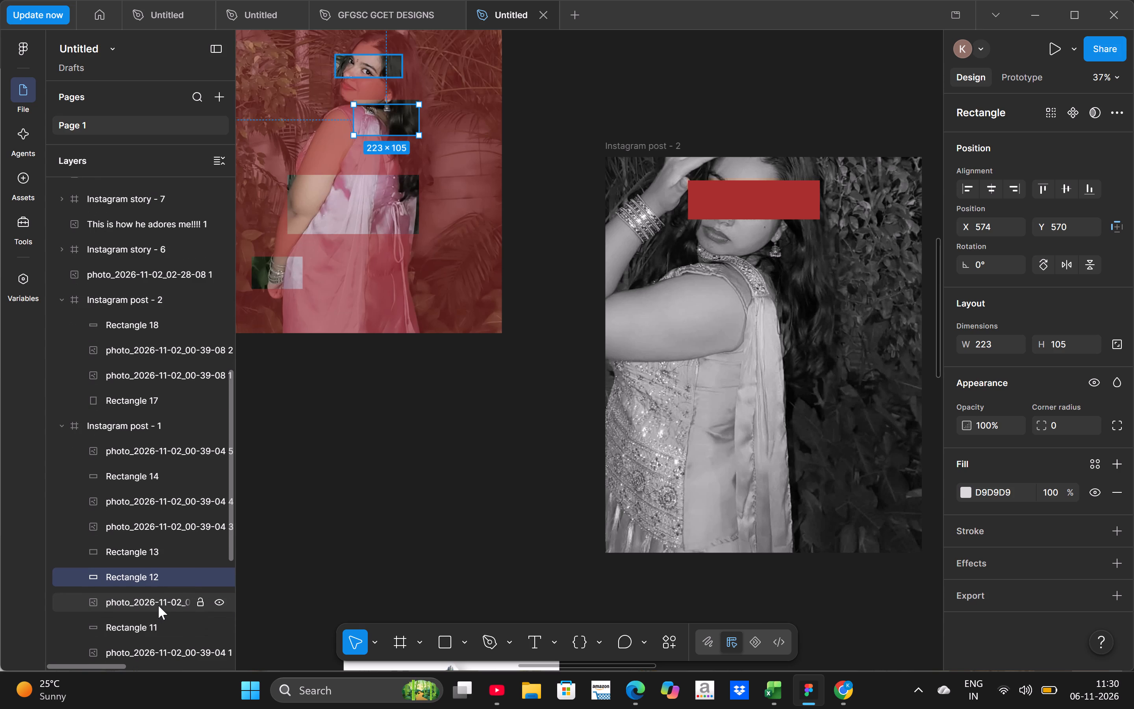
left_click(158, 605)
left_click(153, 630)
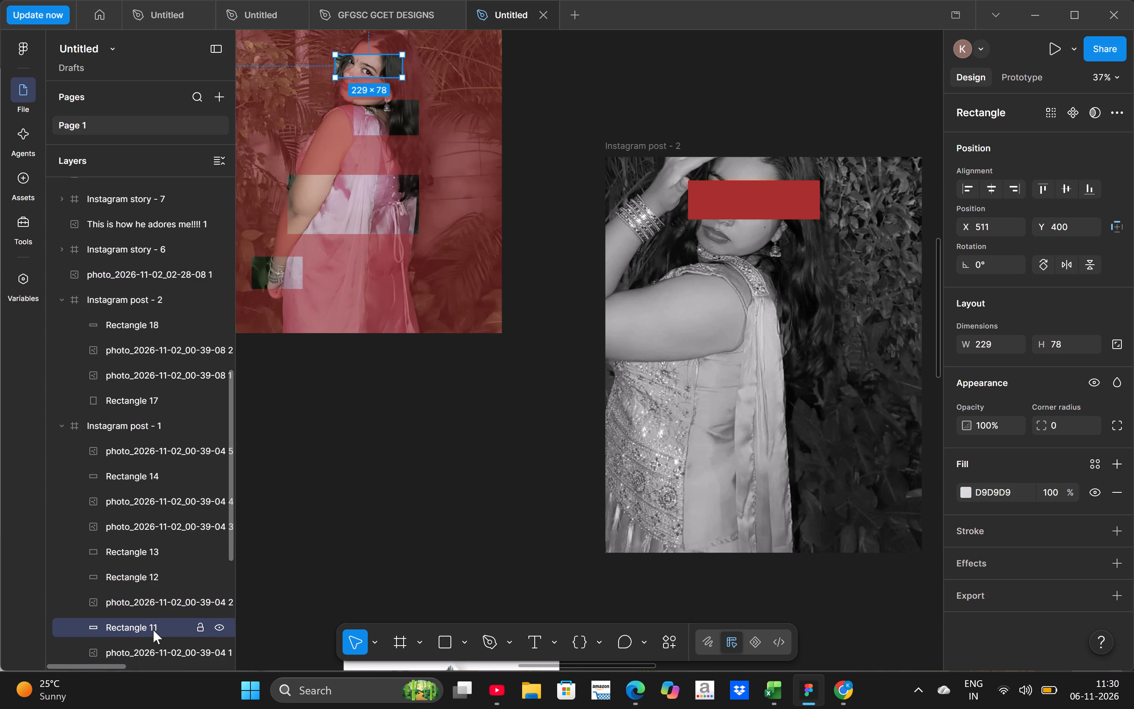
left_click(158, 650)
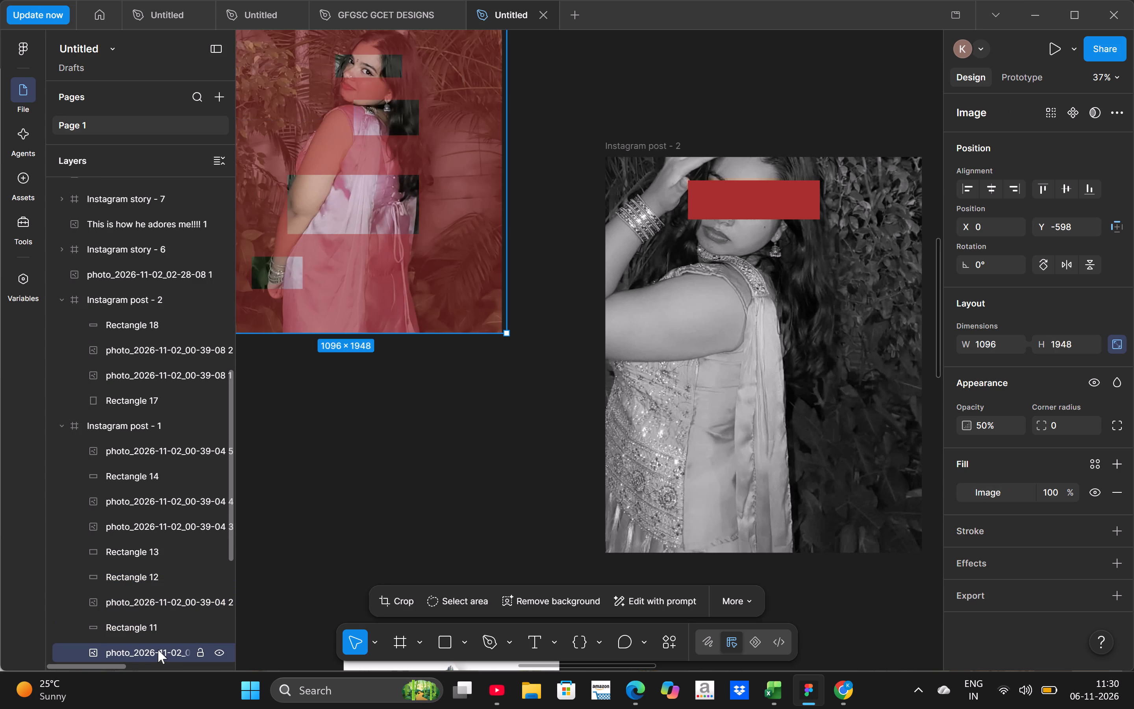
scroll(202, 630, "right", 5)
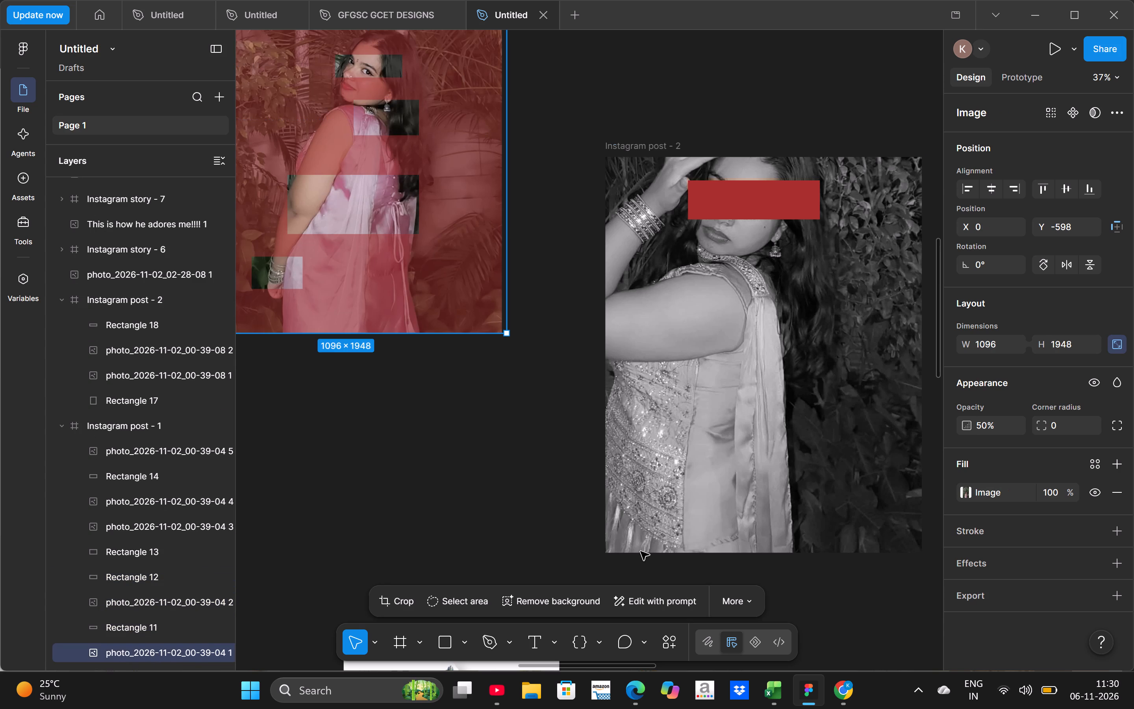
Set the opacity of the red rectangle over the eyes in Instagram post - 2 to 50%.
left_click(763, 215)
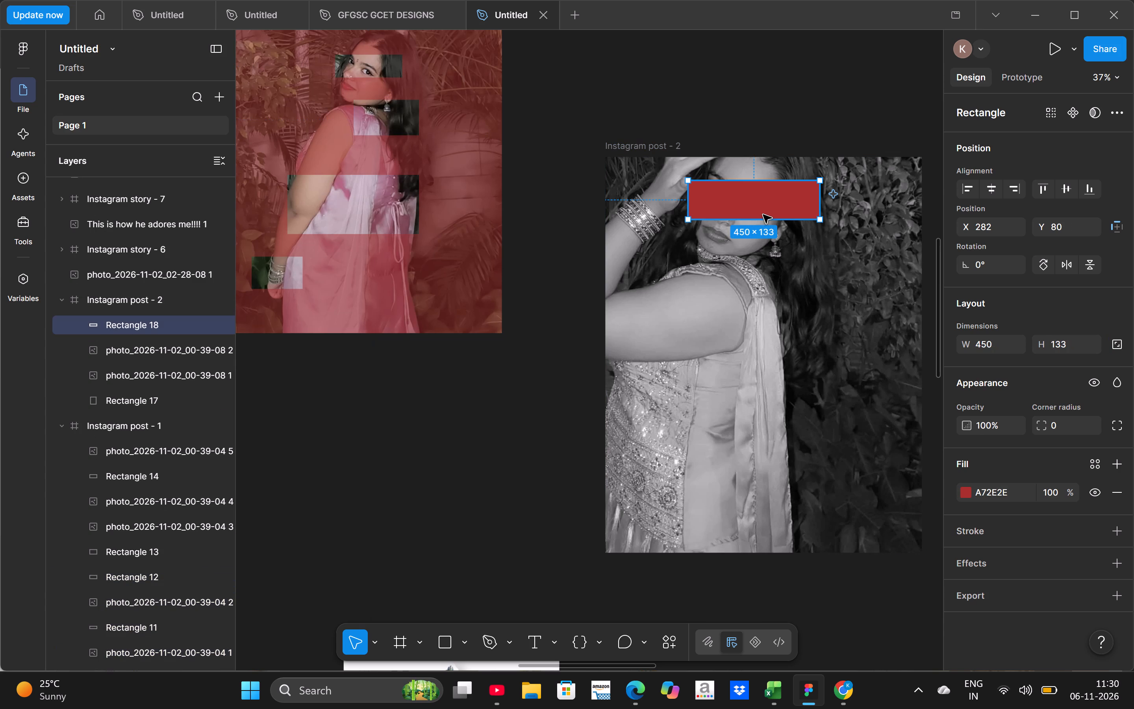
double_click(985, 418)
key("BackSpace")
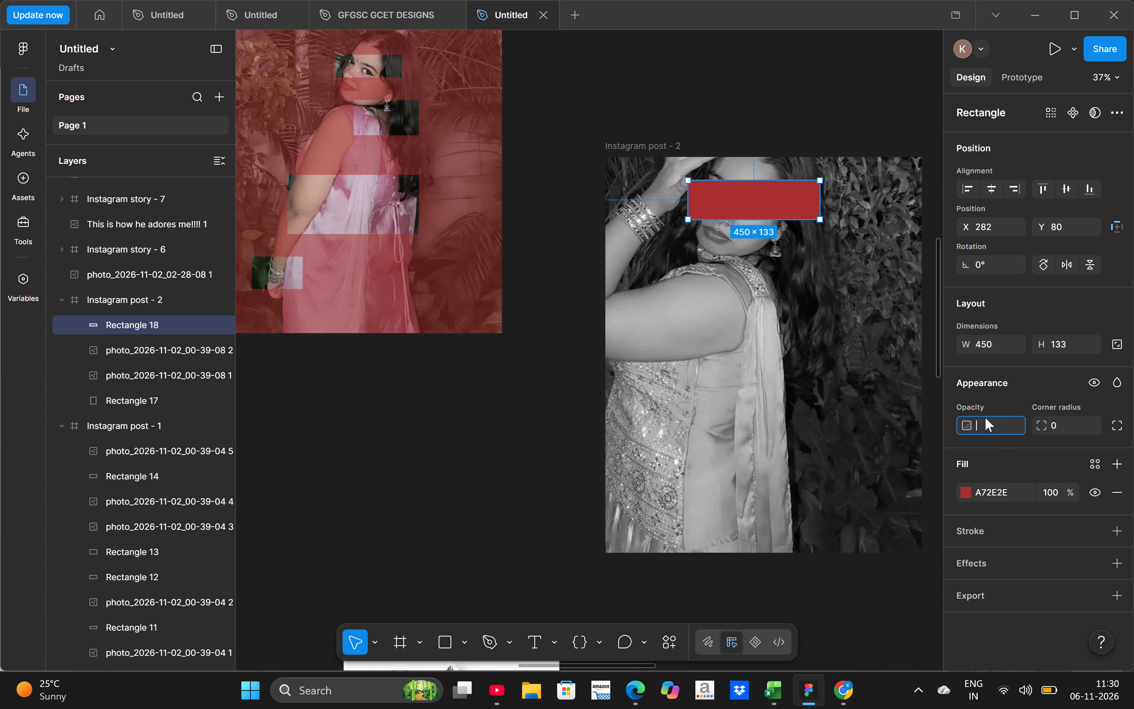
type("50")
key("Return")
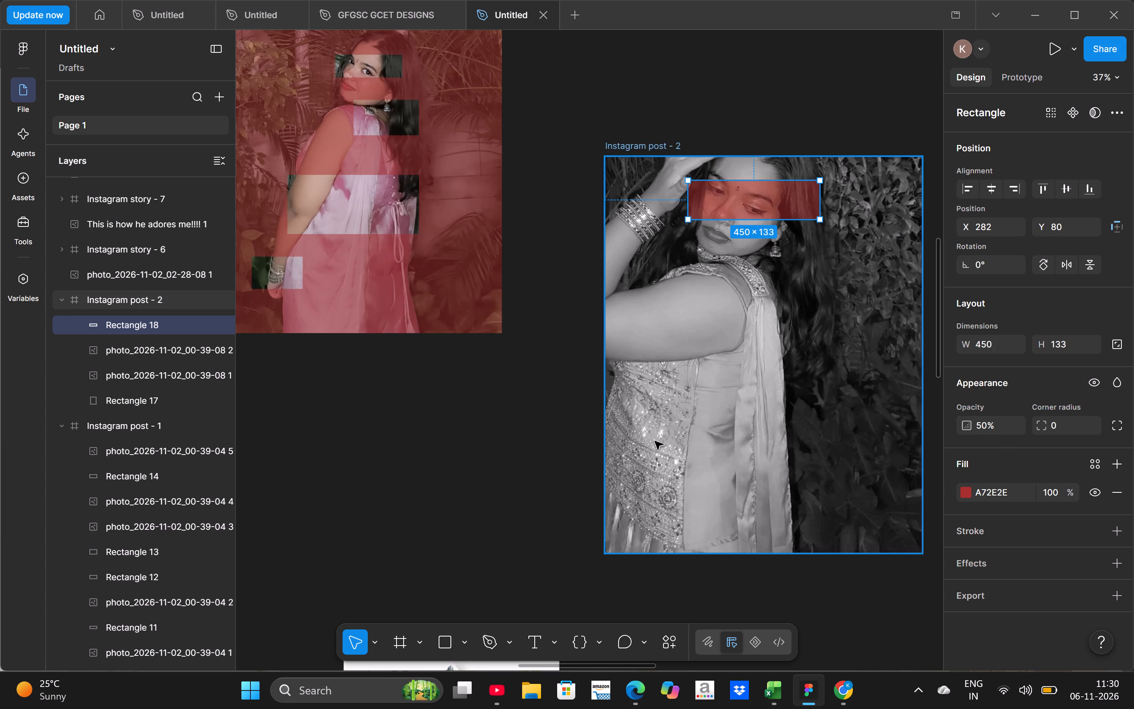
left_click(527, 458)
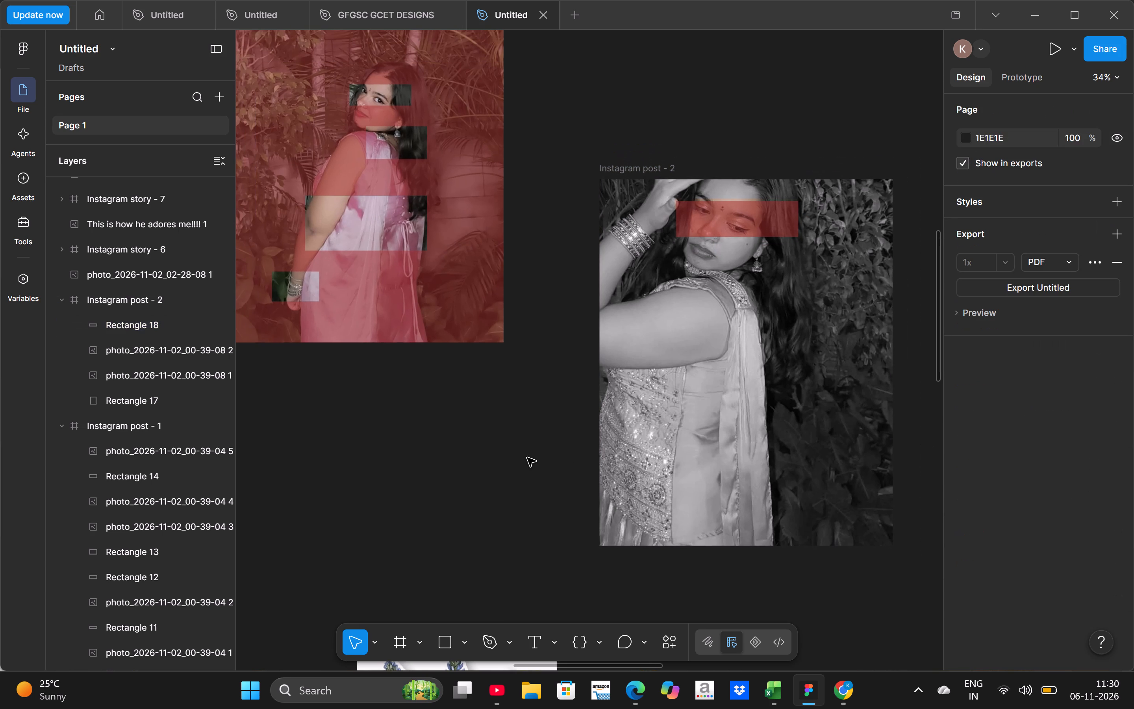
Zoom in on Instagram post - 2 and select the semi-transparent red rectangle over the eyes.
left_click(697, 224)
left_click(587, 388)
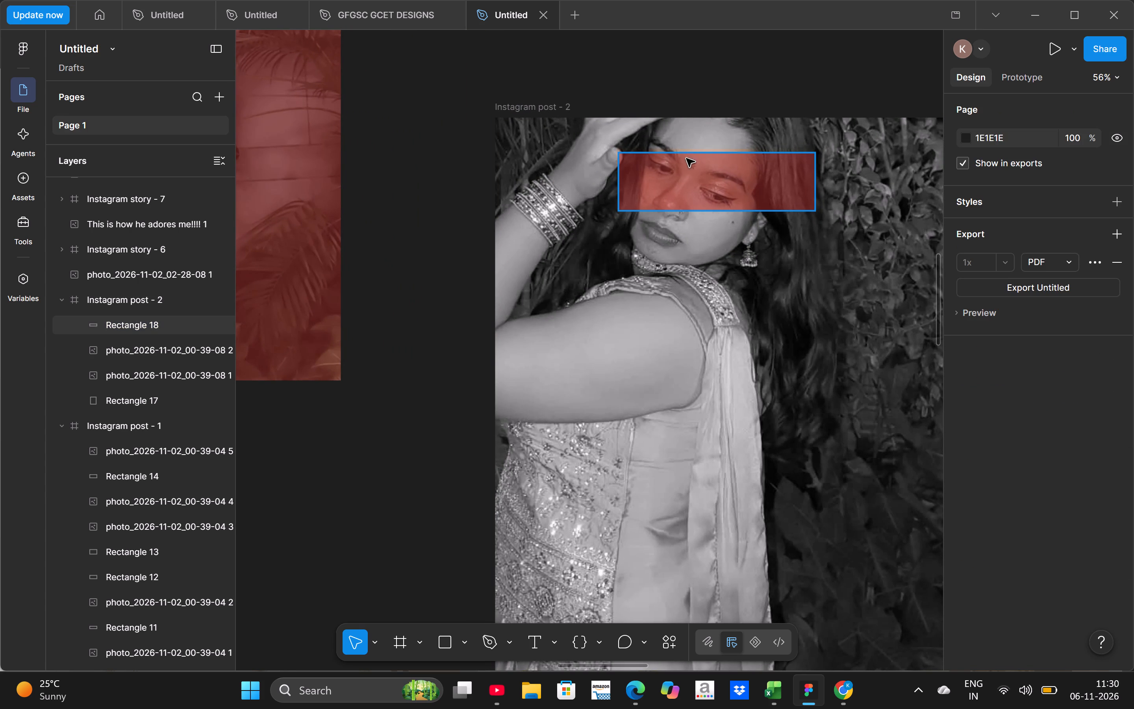
left_click(684, 181)
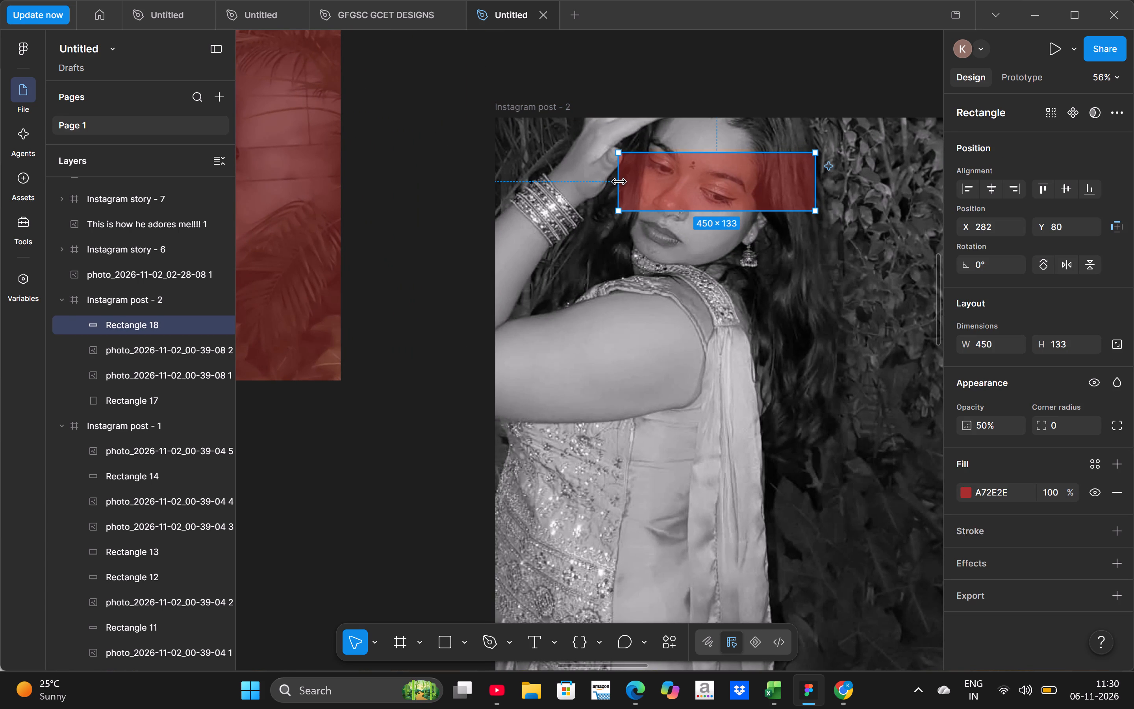
Extend Rectangle 18, the red overlay across the eyes, on its left side to about 454 wide at X 278.
left_click_drag(619, 181, 636, 188)
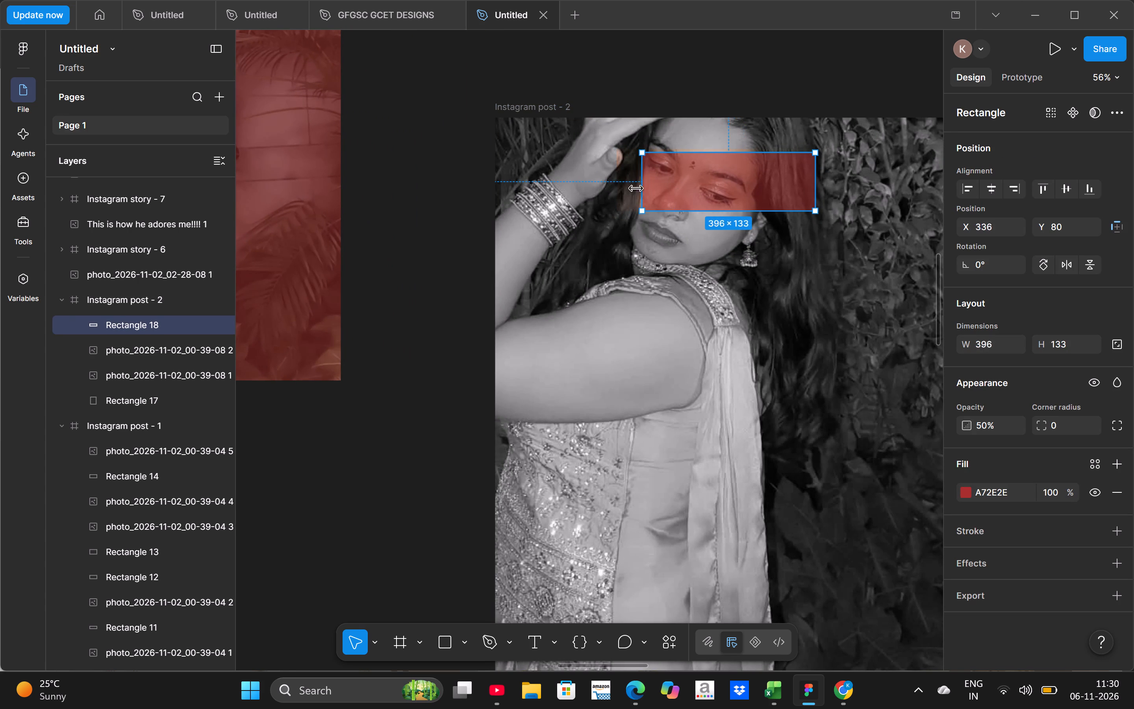
left_click_drag(636, 188, 617, 187)
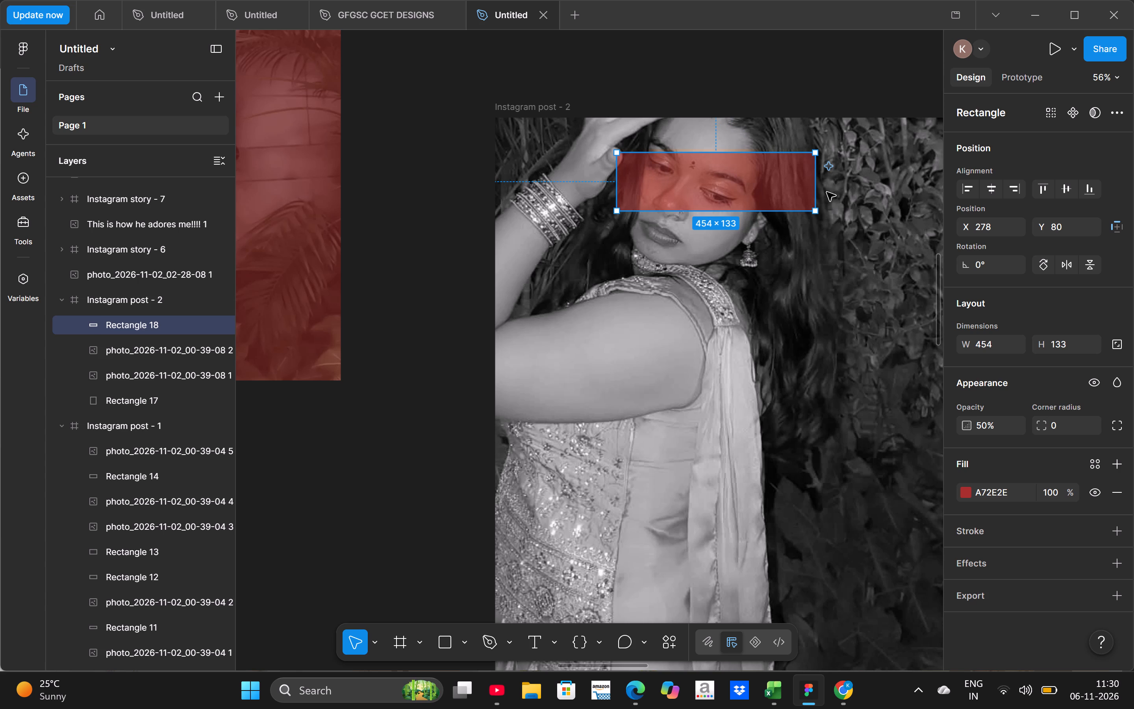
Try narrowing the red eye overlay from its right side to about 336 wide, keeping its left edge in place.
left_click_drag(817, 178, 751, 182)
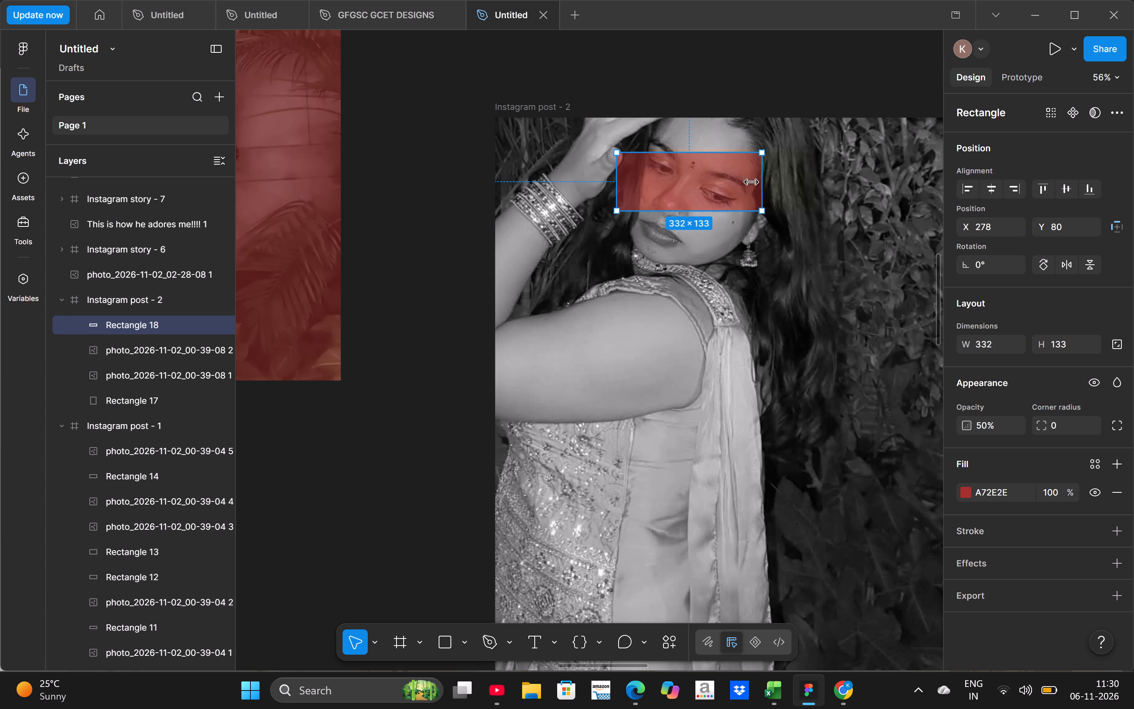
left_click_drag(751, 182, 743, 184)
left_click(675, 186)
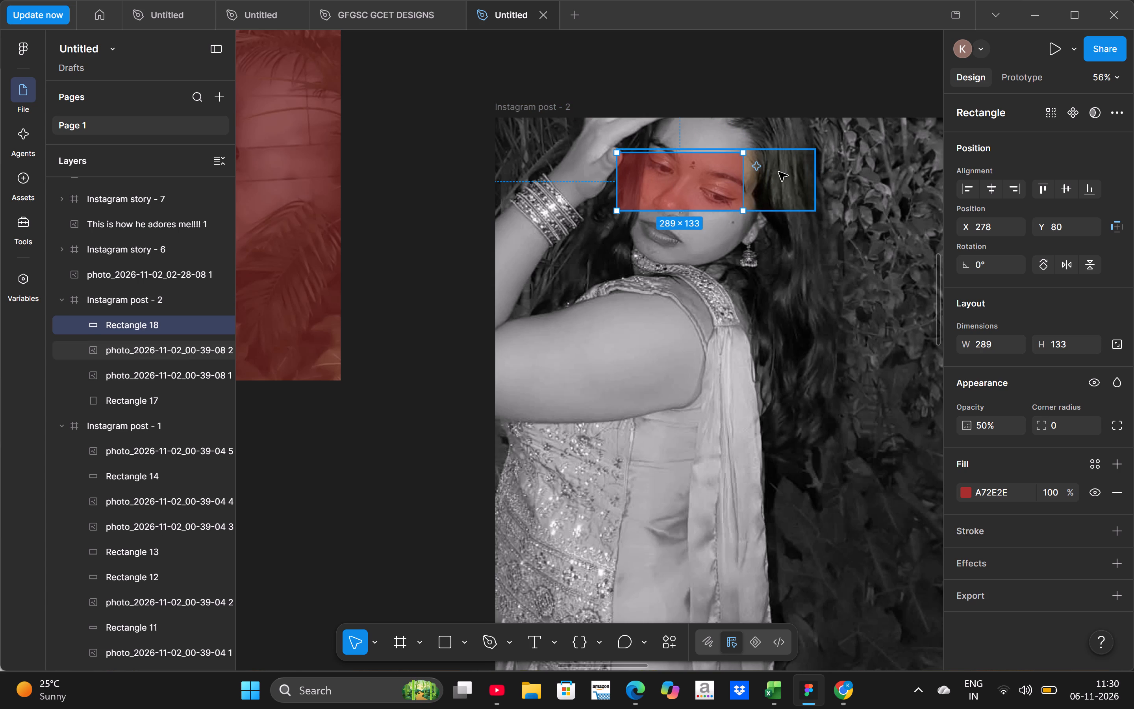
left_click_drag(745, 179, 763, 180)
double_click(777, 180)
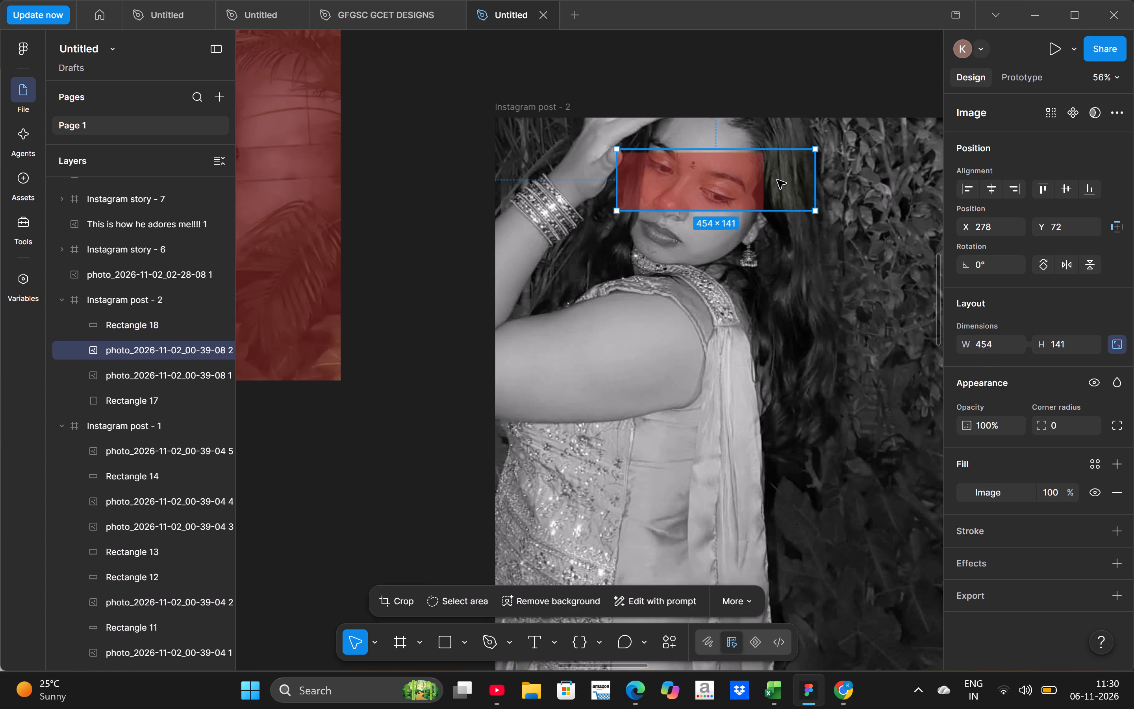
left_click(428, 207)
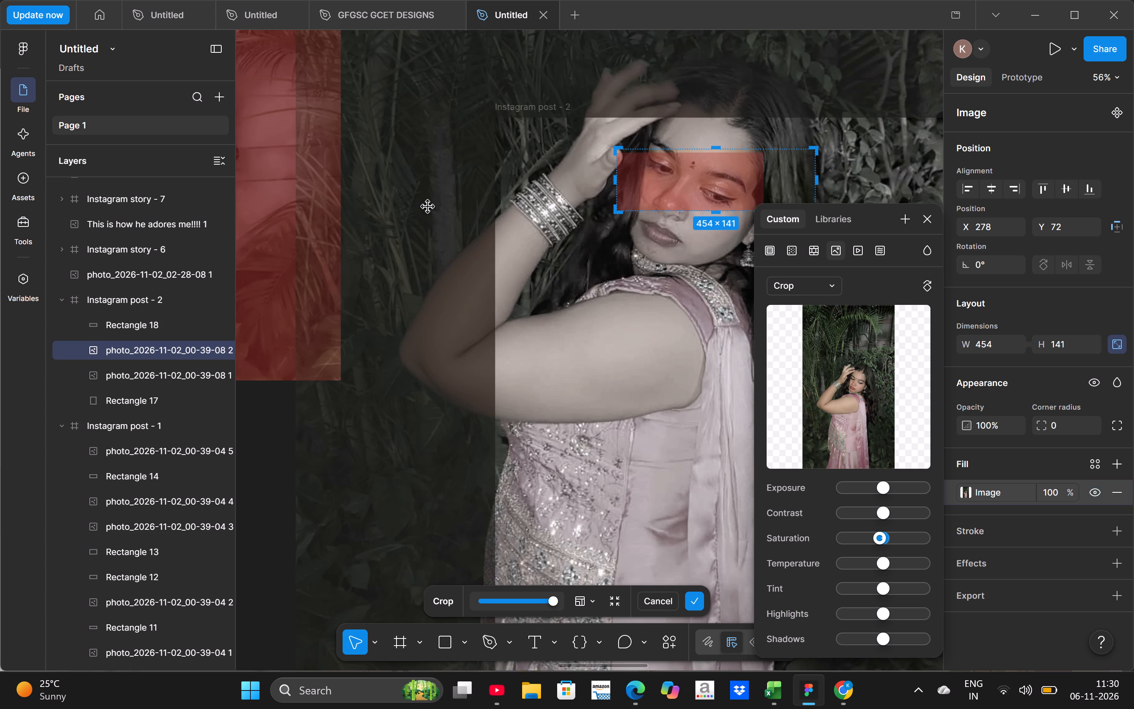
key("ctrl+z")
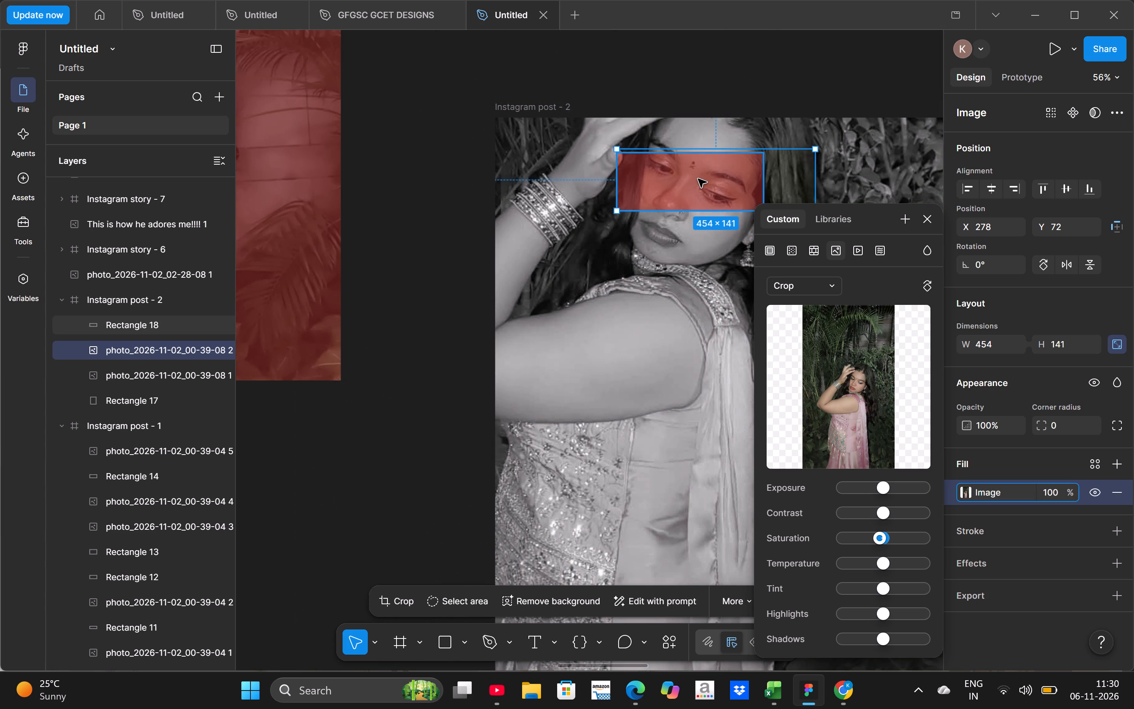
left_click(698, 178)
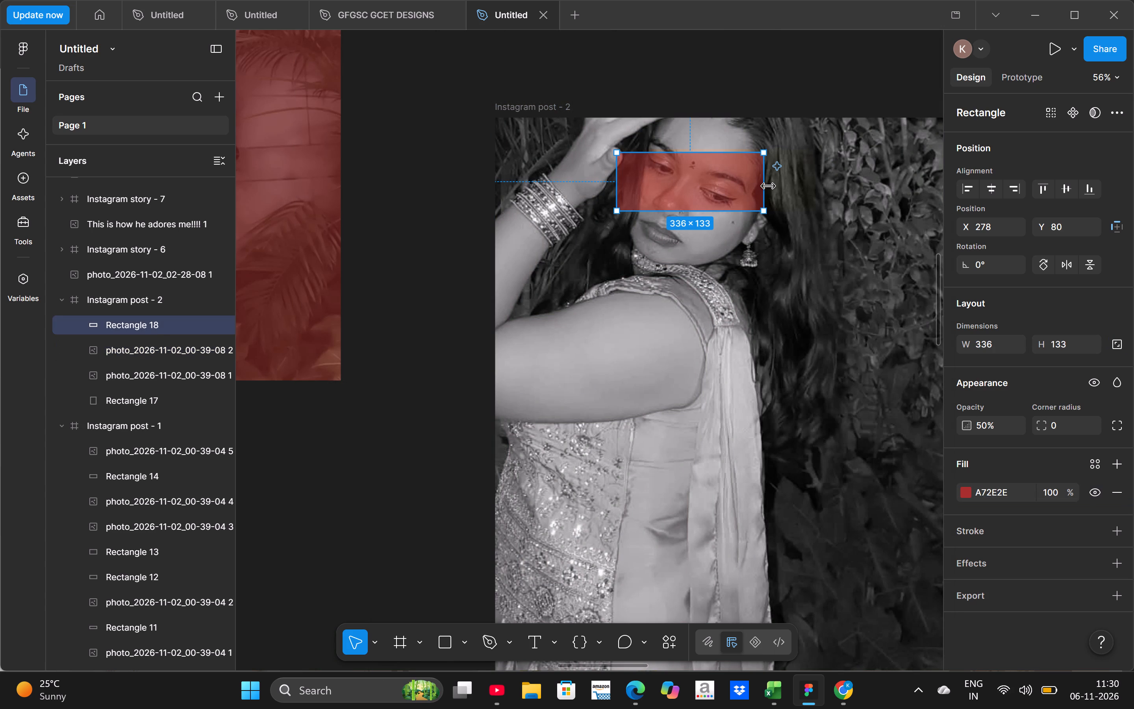
Widen the red overlay Rectangle 18 to 454 so its right edge matches the cropped eye photo beneath it.
left_click_drag(764, 185, 821, 197)
left_click(141, 350)
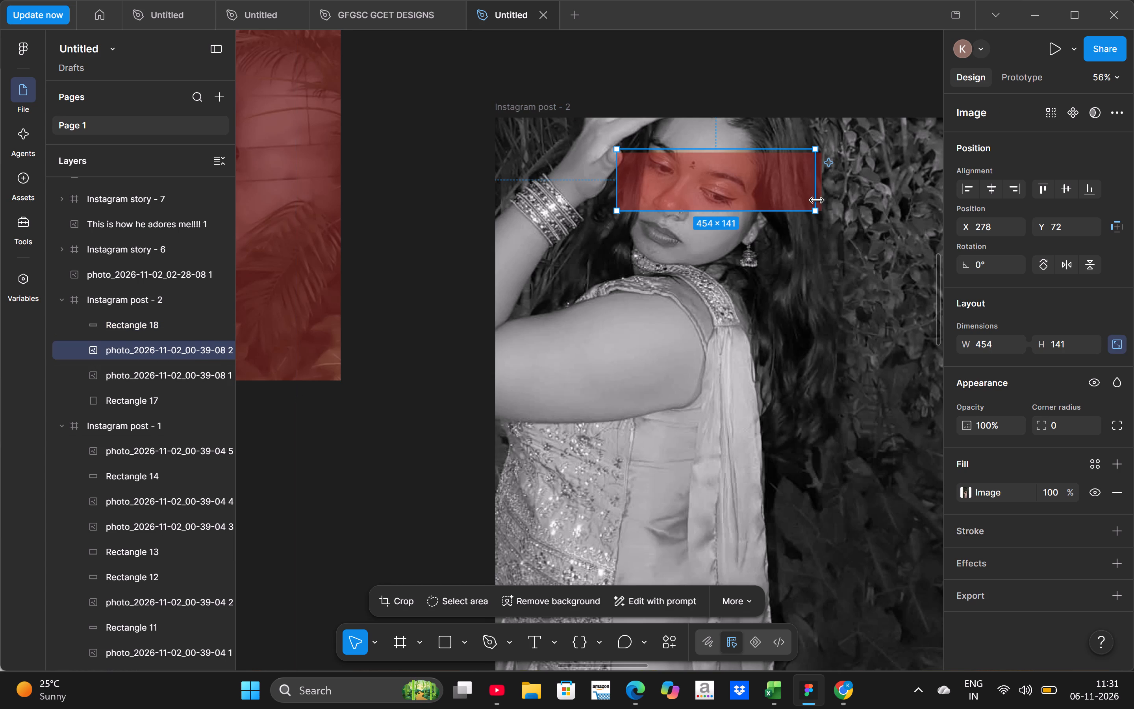
left_click(822, 184)
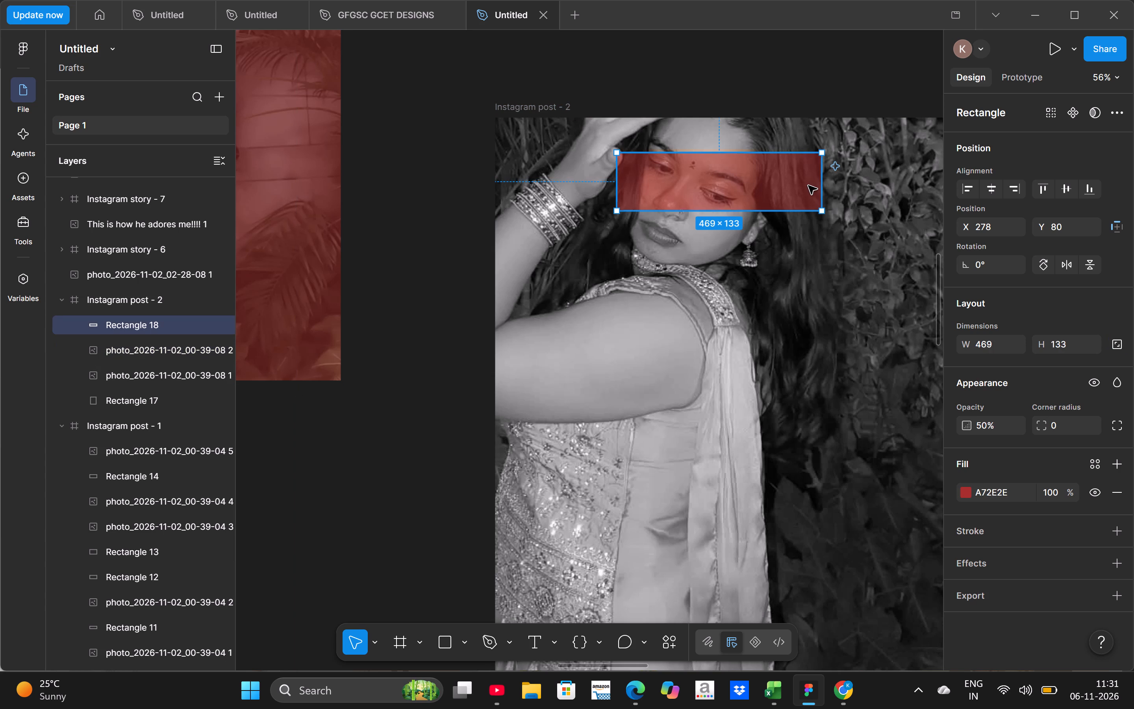
left_click(808, 186)
left_click_drag(823, 183, 817, 182)
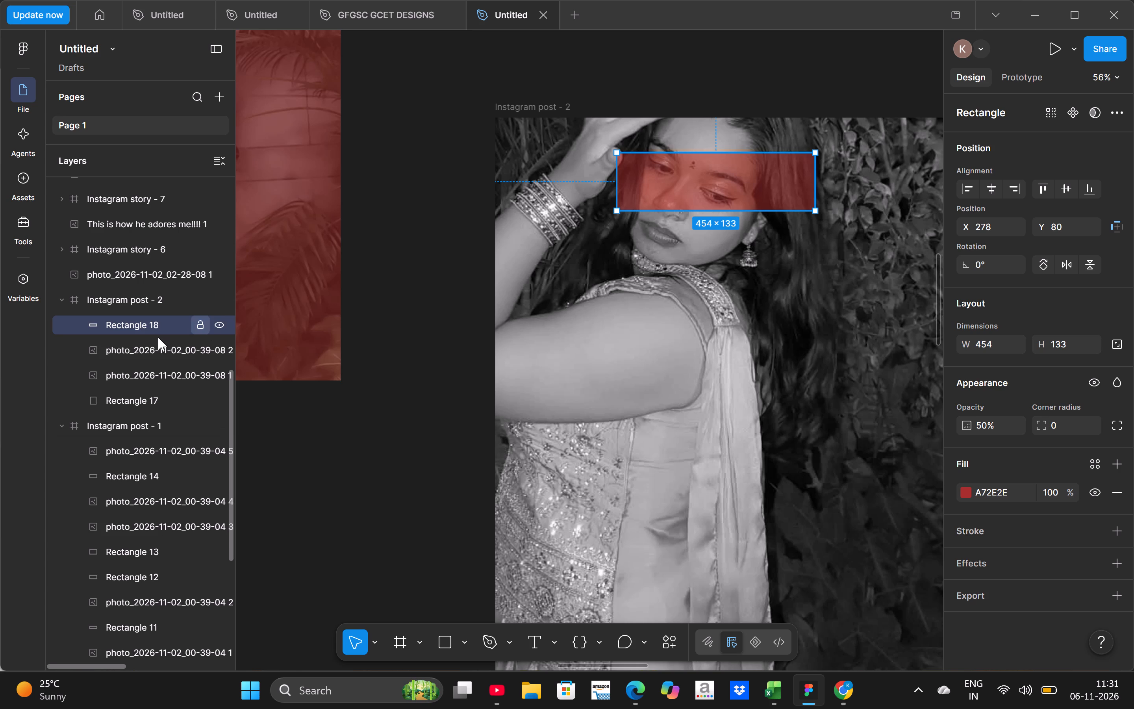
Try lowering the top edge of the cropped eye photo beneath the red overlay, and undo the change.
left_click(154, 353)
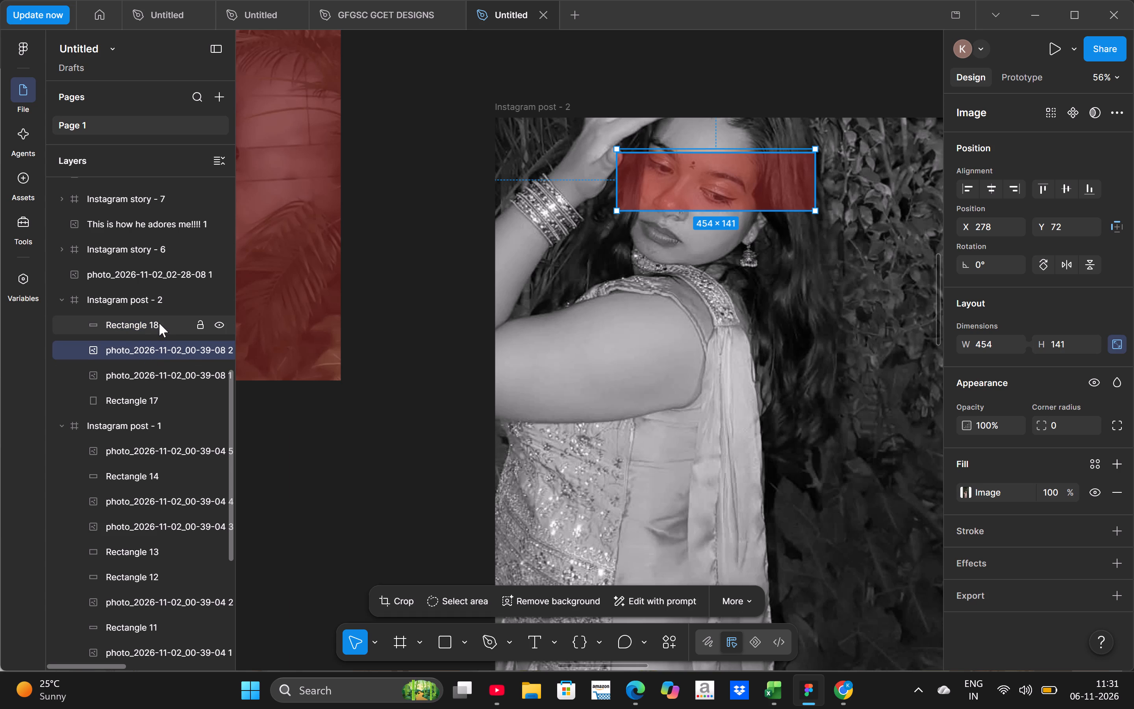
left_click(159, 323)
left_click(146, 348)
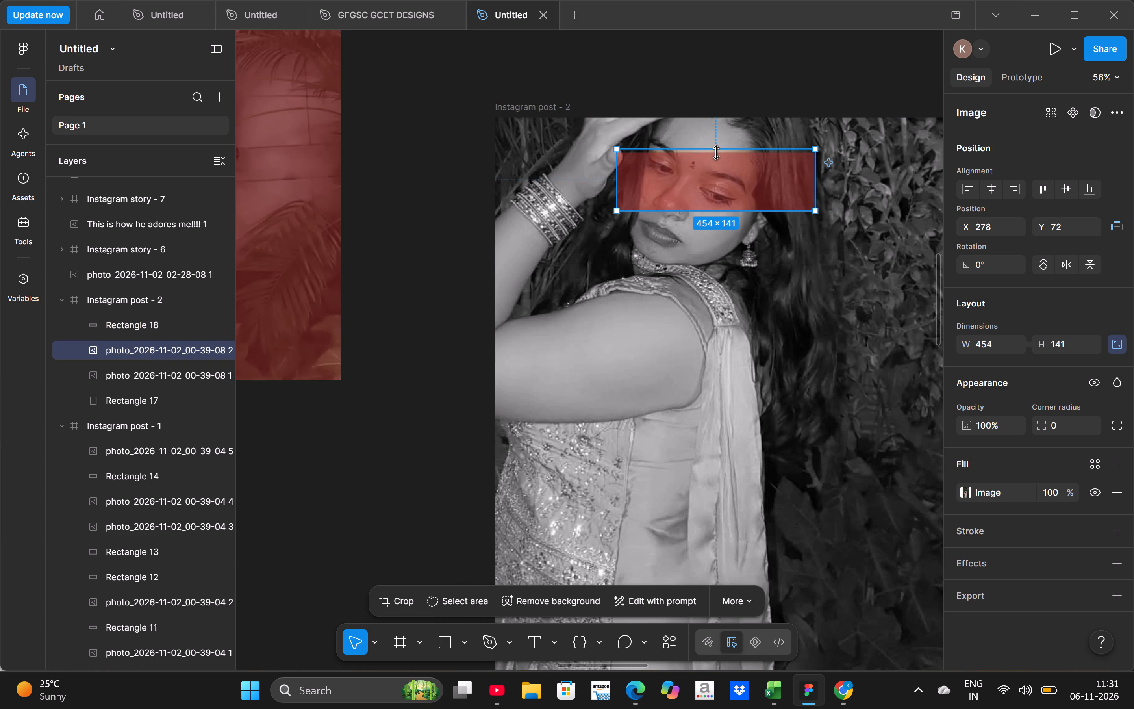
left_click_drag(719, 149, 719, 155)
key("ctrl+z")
Extend Rectangle 18 upward to 141 high at Y 72 so its top edge matches the cropped eye photo.
left_click(132, 327)
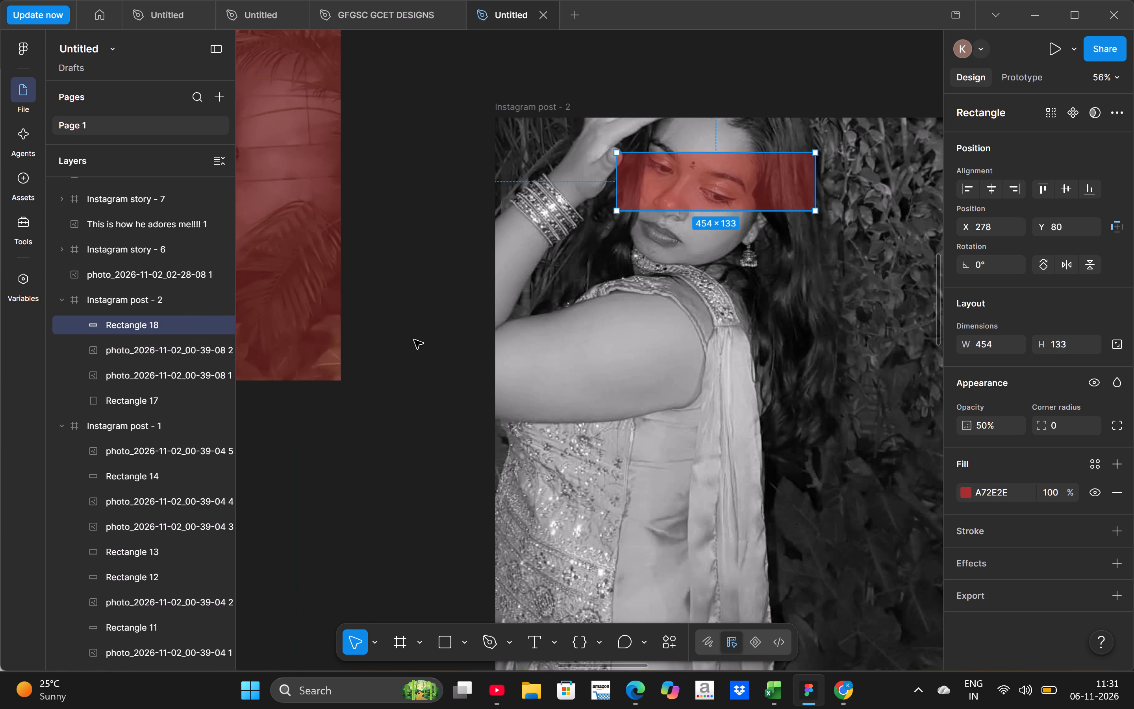
left_click_drag(707, 150, 707, 148)
left_click_drag(707, 148, 701, 146)
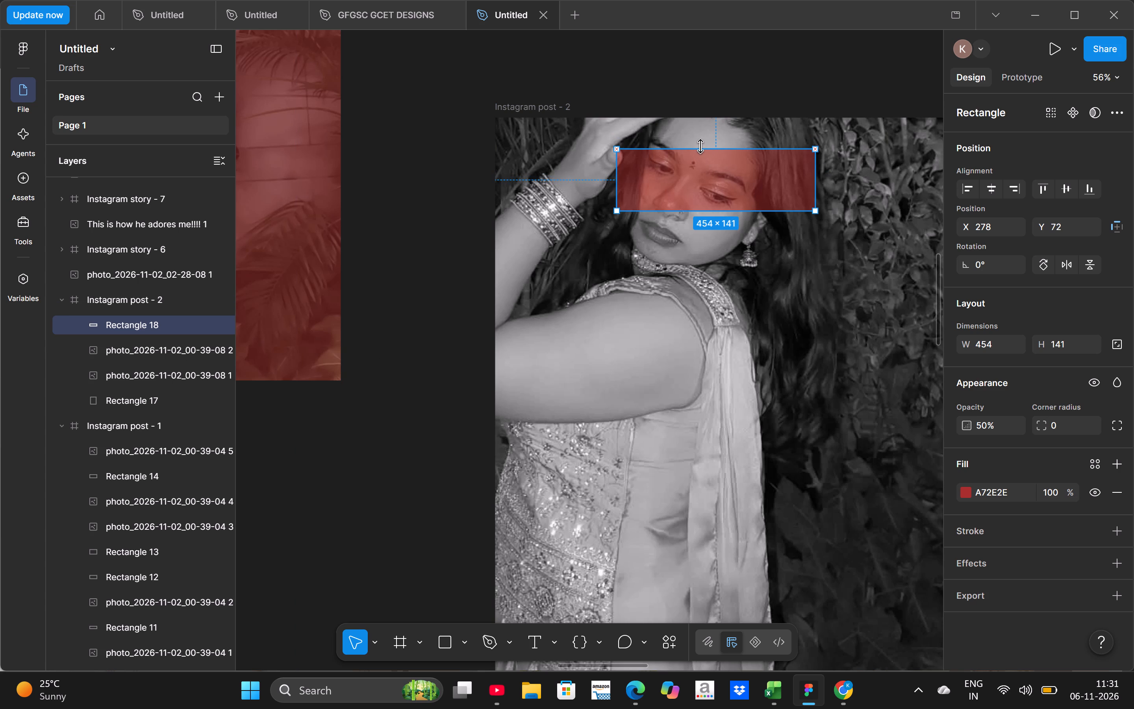
left_click_drag(701, 146, 701, 147)
left_click(371, 313)
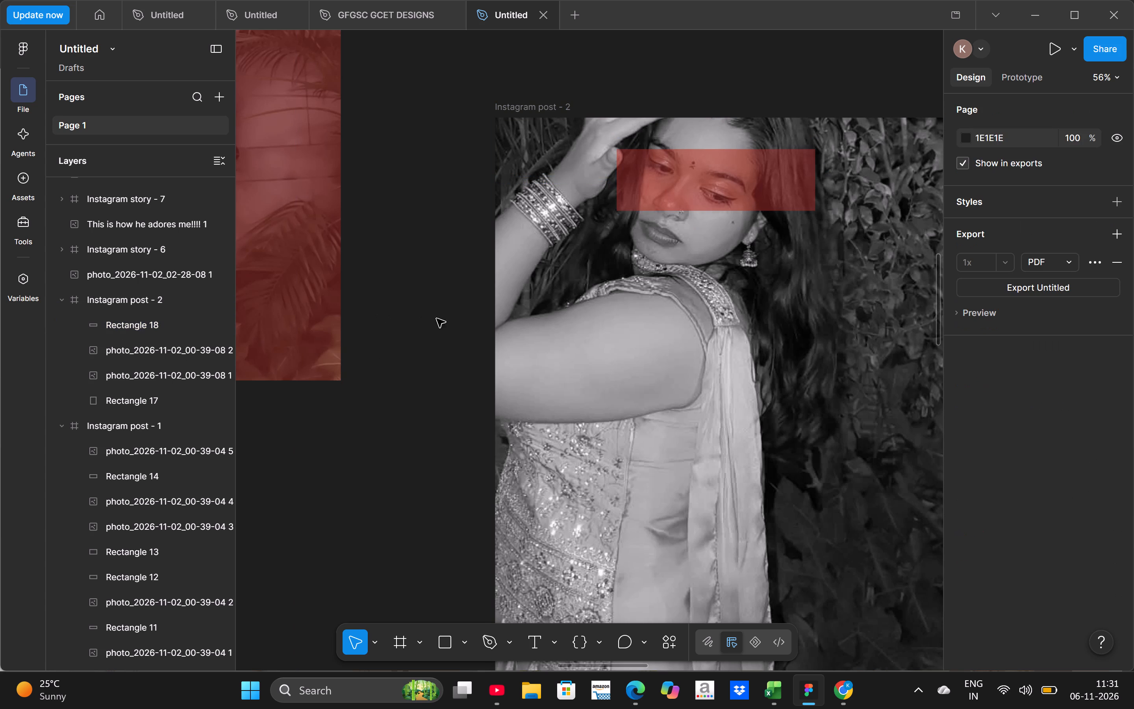
left_click(444, 319)
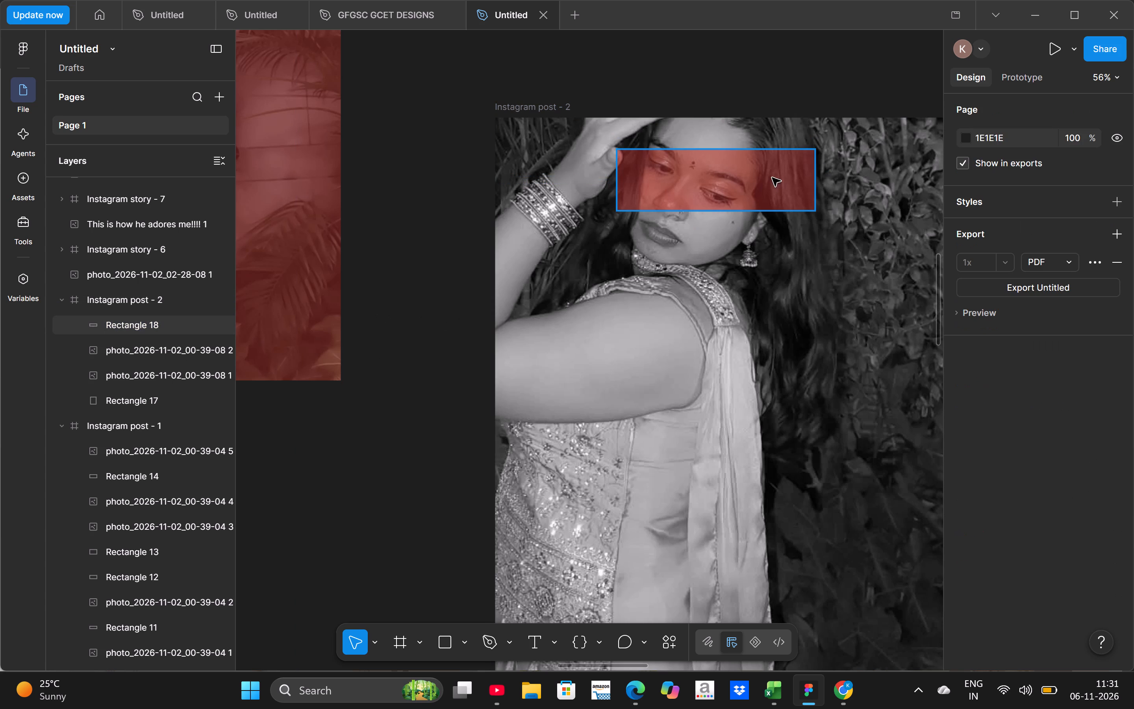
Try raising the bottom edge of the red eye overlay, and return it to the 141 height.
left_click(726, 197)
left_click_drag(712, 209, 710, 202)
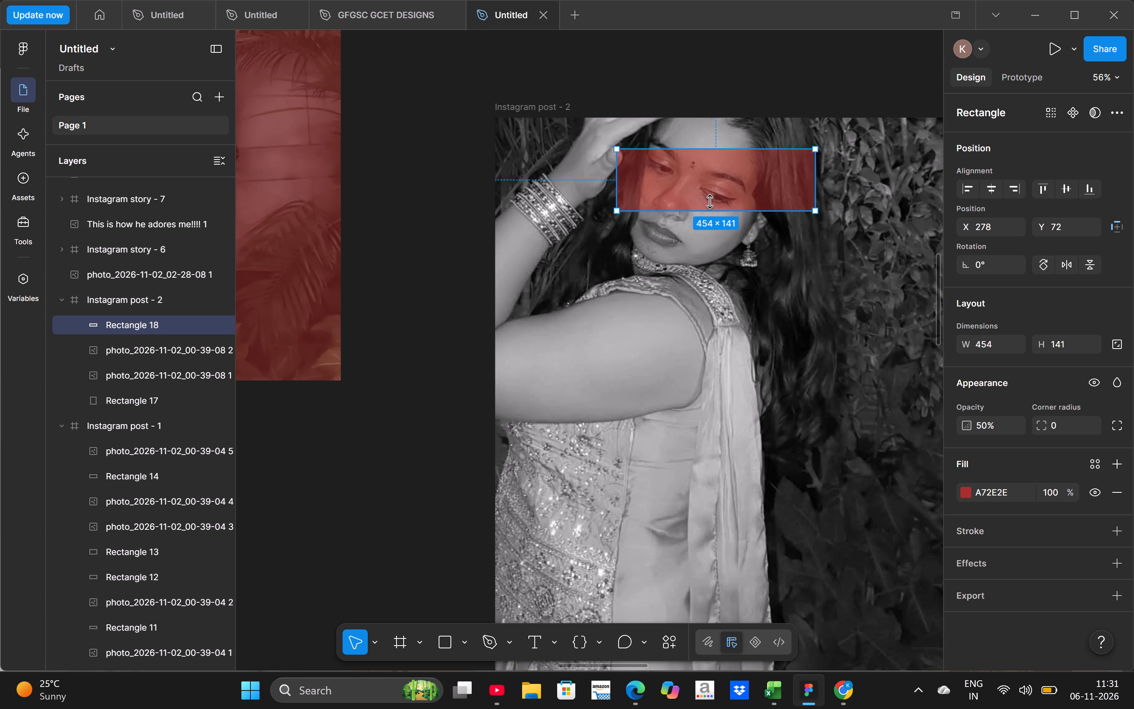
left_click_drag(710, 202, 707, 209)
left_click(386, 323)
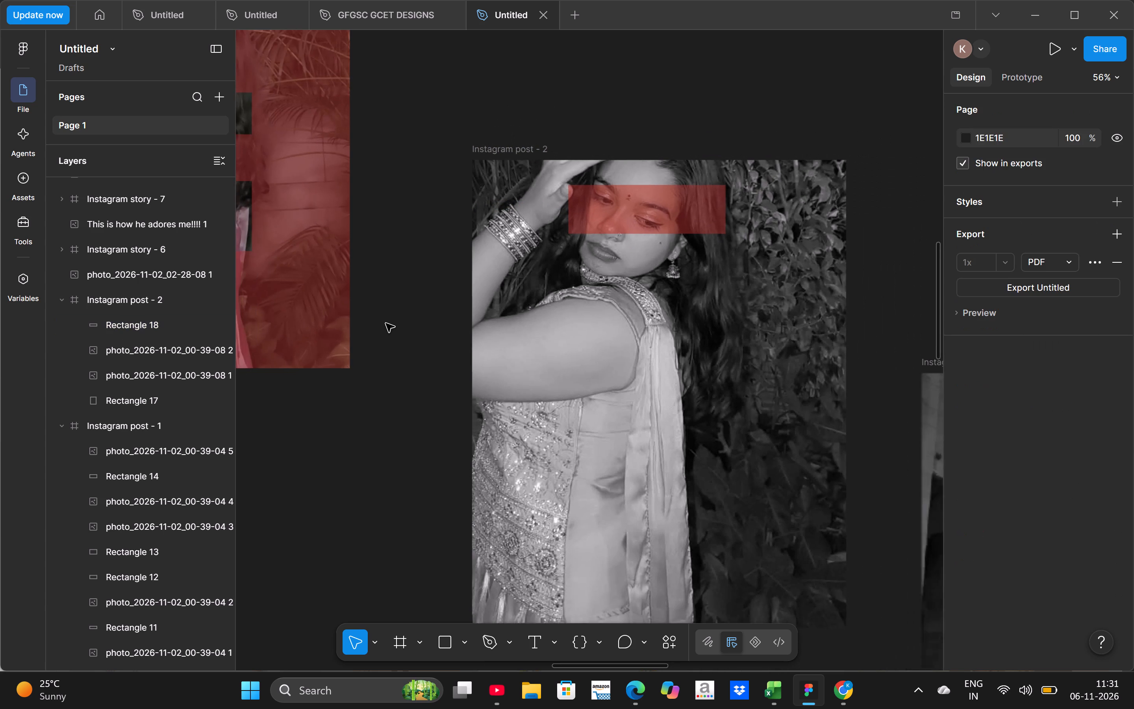
Adjust the full background photo in Instagram post - 2 to minimum saturation, neutral contrast and slightly reduced exposure.
left_click(645, 341)
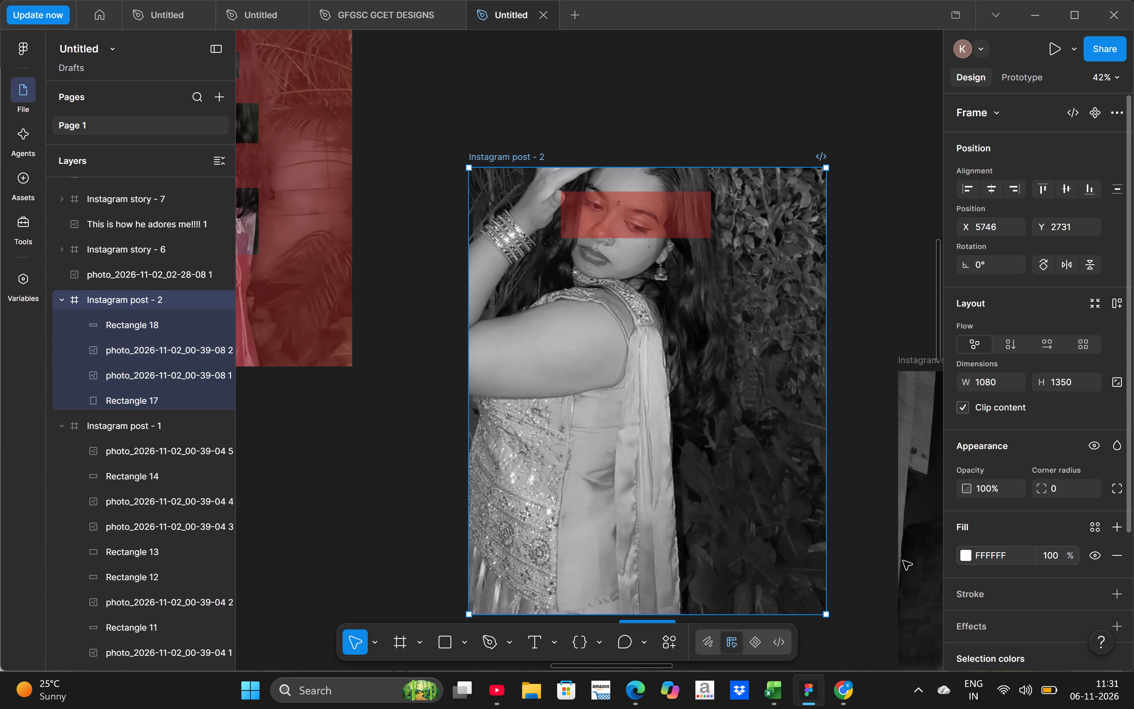
left_click(151, 374)
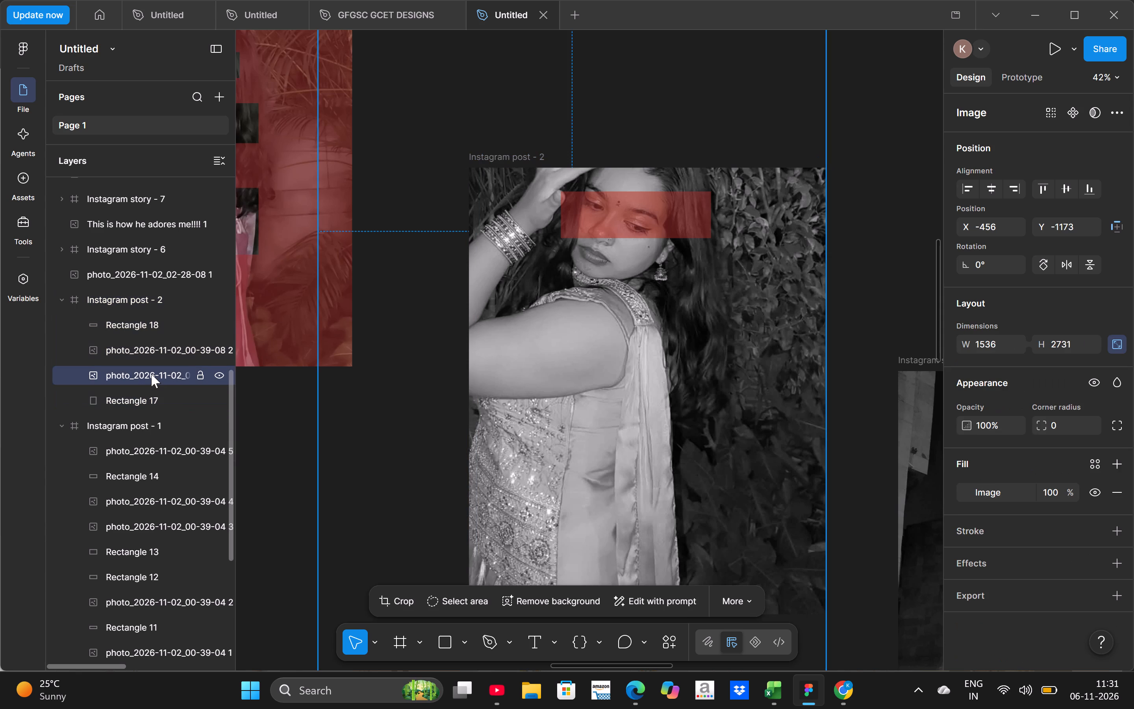
left_click(965, 492)
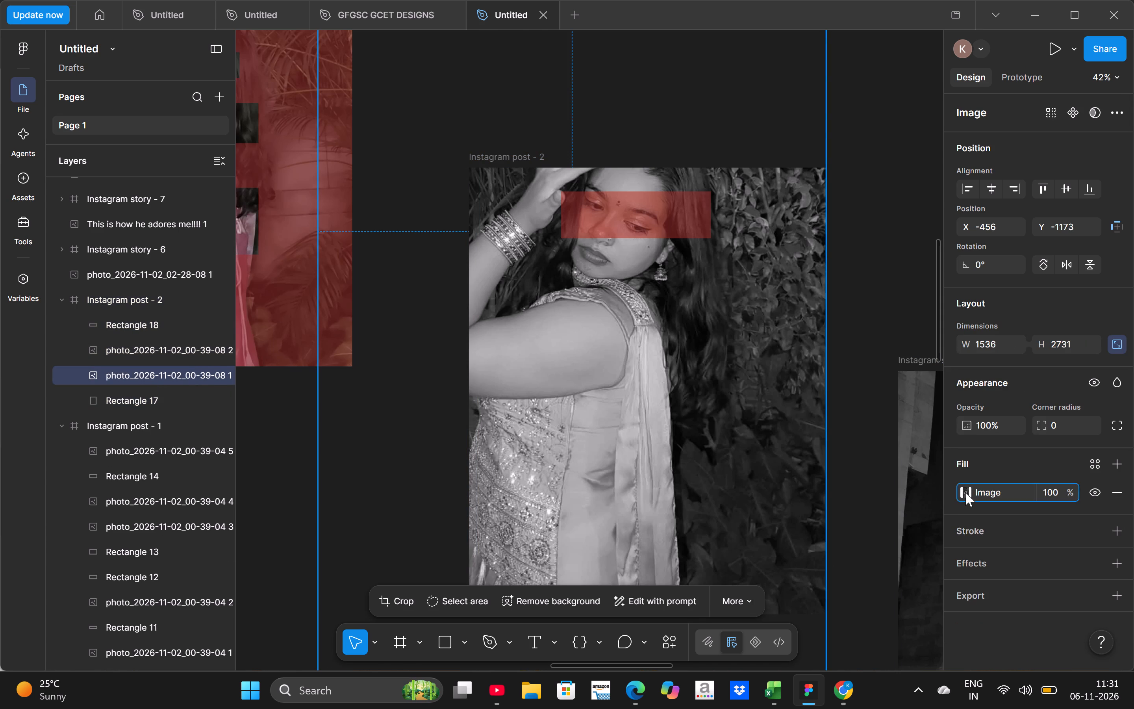
left_click_drag(849, 536, 821, 537)
left_click_drag(885, 512, 858, 514)
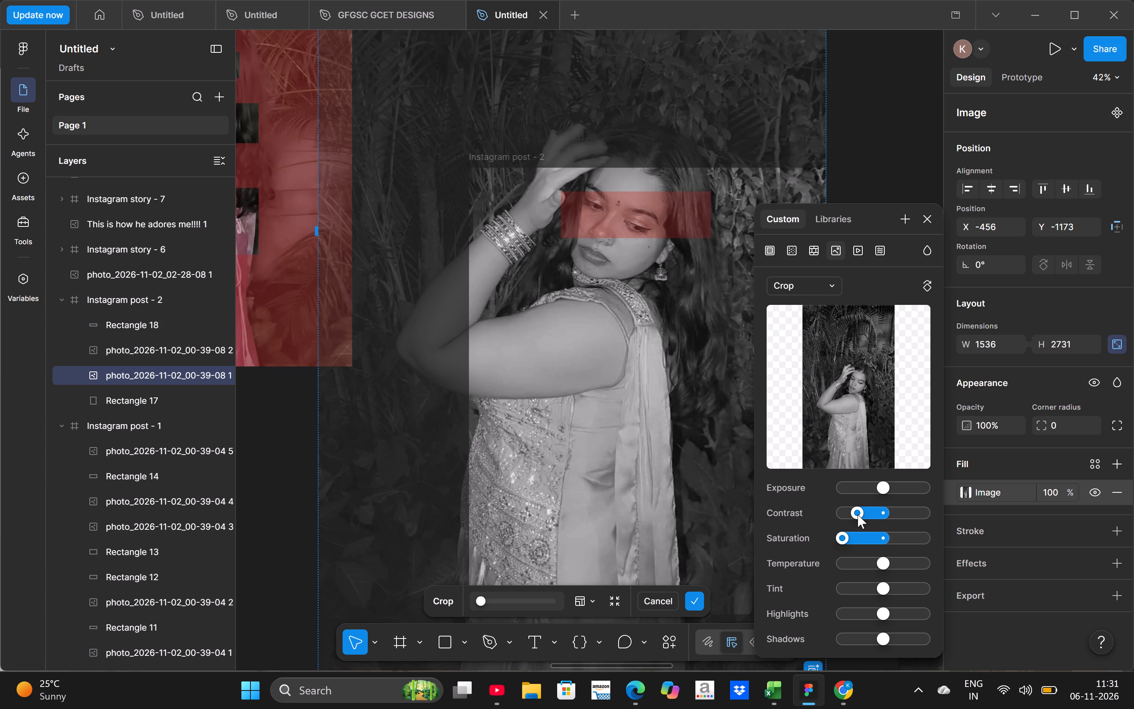
left_click_drag(858, 514, 887, 517)
left_click_drag(887, 517, 882, 516)
left_click_drag(908, 486, 852, 482)
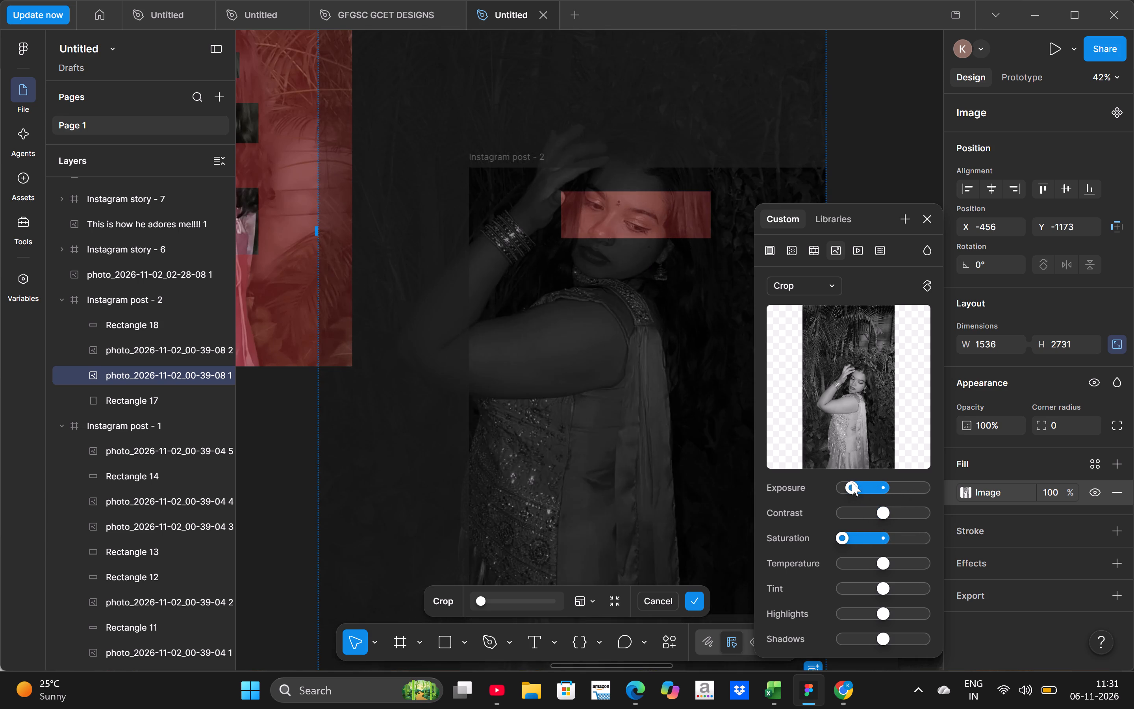
left_click_drag(852, 482, 878, 488)
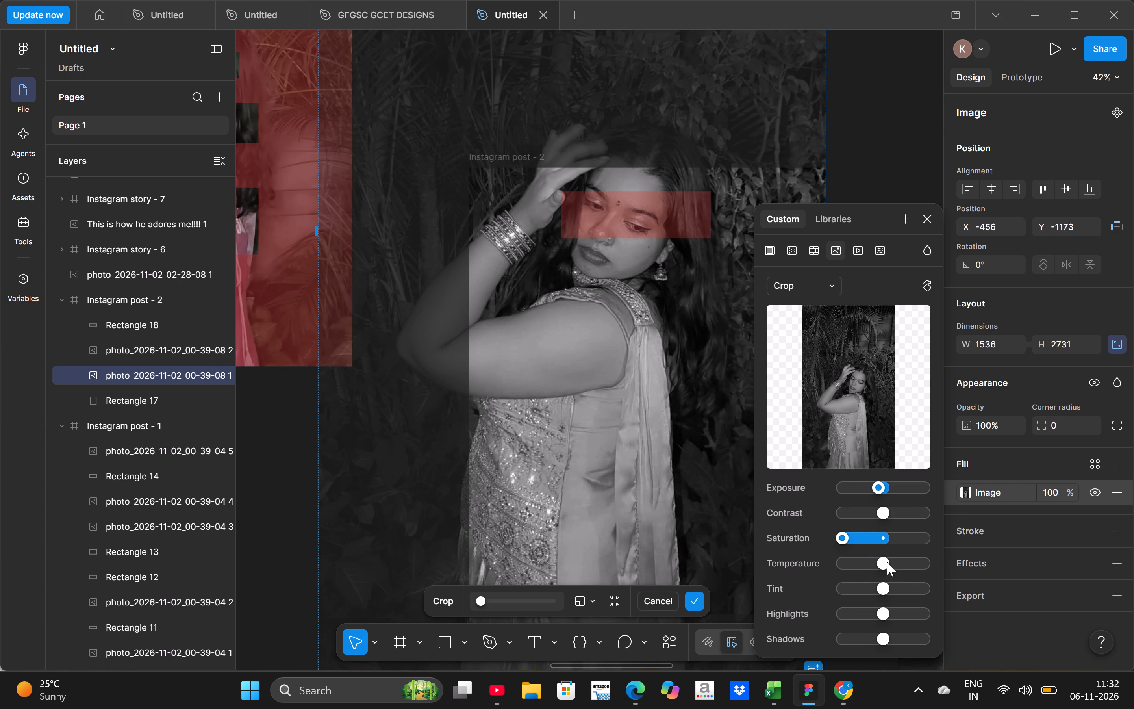
Set the background photo's temperature slightly above neutral.
left_click_drag(887, 562, 892, 572)
left_click_drag(892, 572, 882, 567)
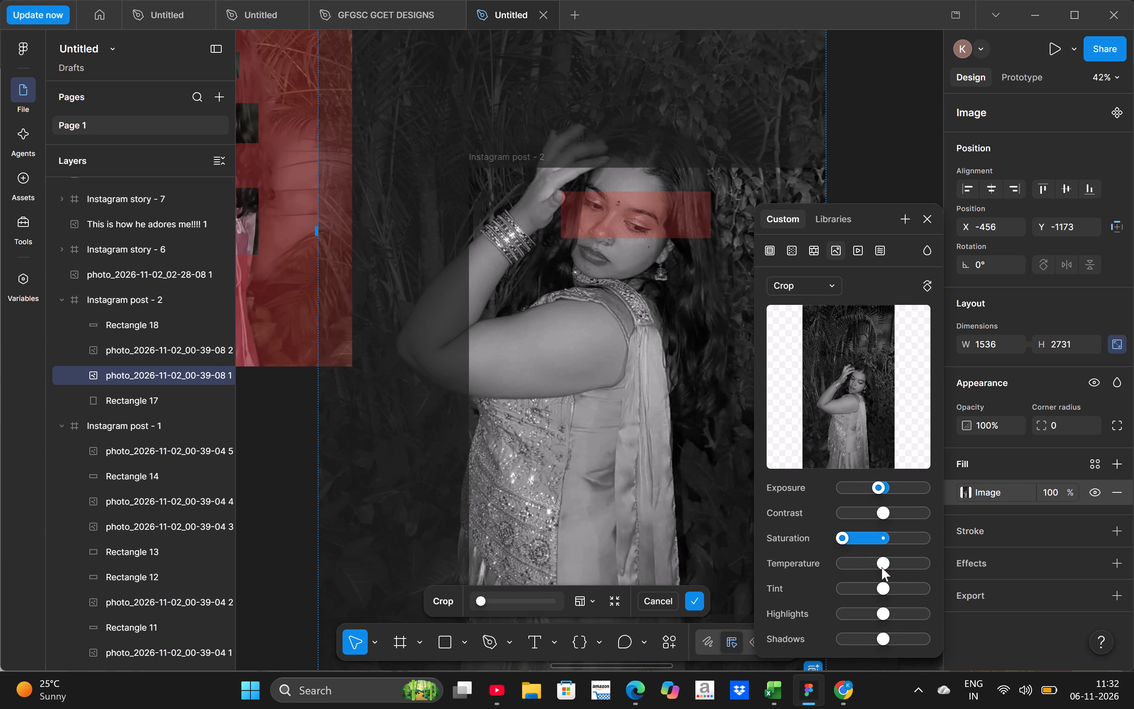
left_click_drag(882, 567, 871, 564)
left_click(883, 586)
left_click_drag(872, 562, 886, 563)
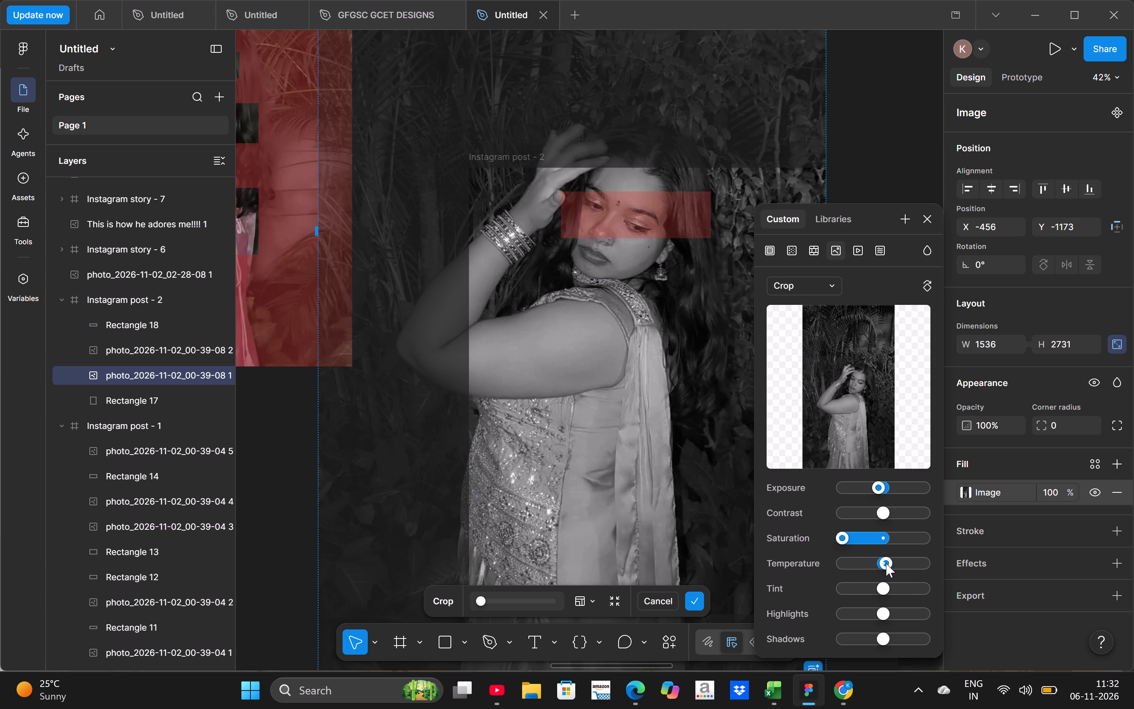
Bring the background photo's exposure closer to neutral, lower its shadows moderately, and finish the image adjustments.
left_click(878, 484)
scroll(919, 575, "down", 1)
left_click(881, 613)
left_click_drag(880, 639, 867, 637)
left_click_drag(867, 637, 870, 637)
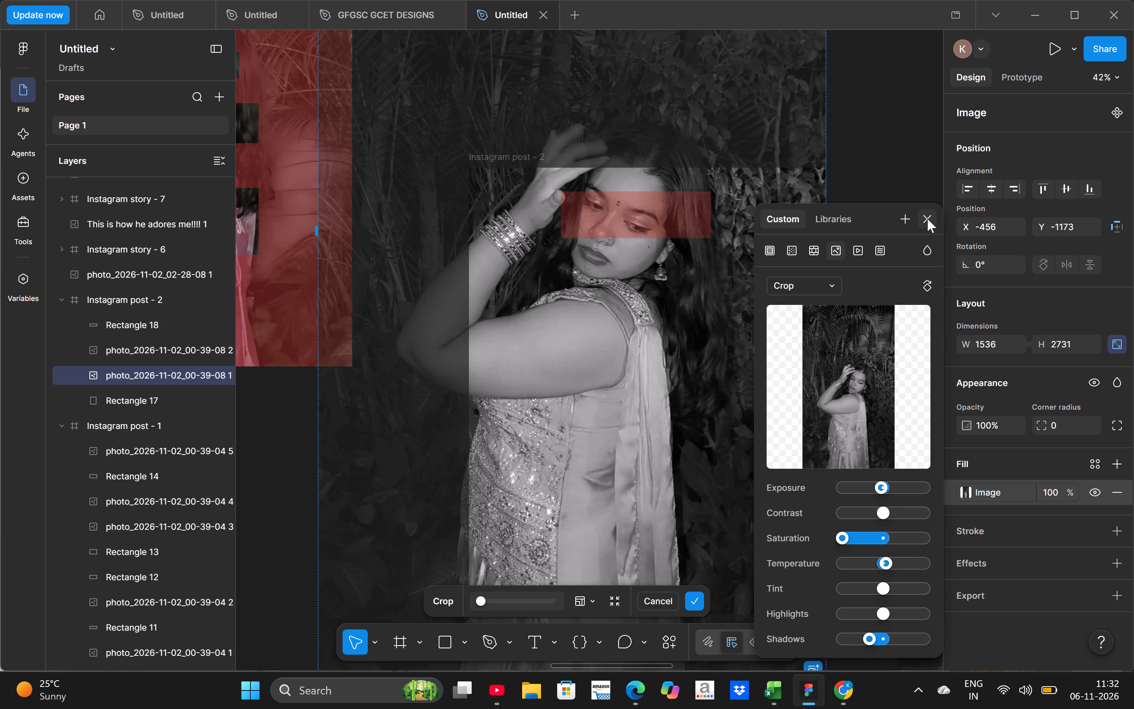
left_click(927, 219)
left_click(910, 201)
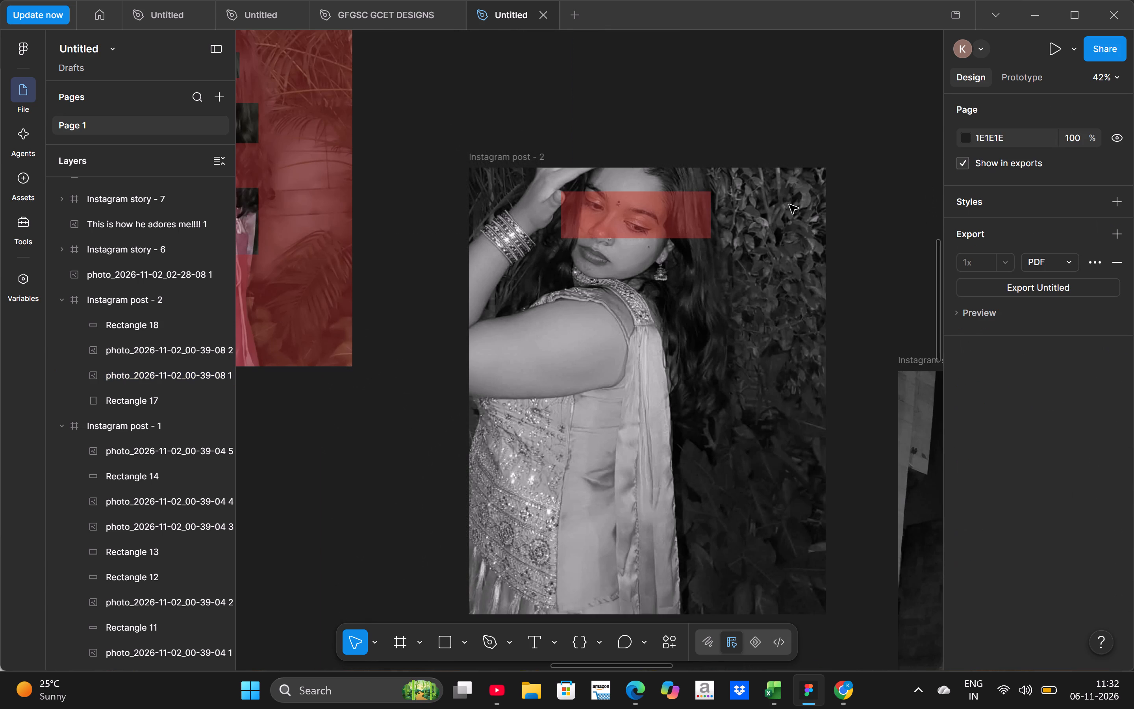
Set the opacity of Rectangle 18, the red overlay across the eyes, to 30%.
left_click(677, 208)
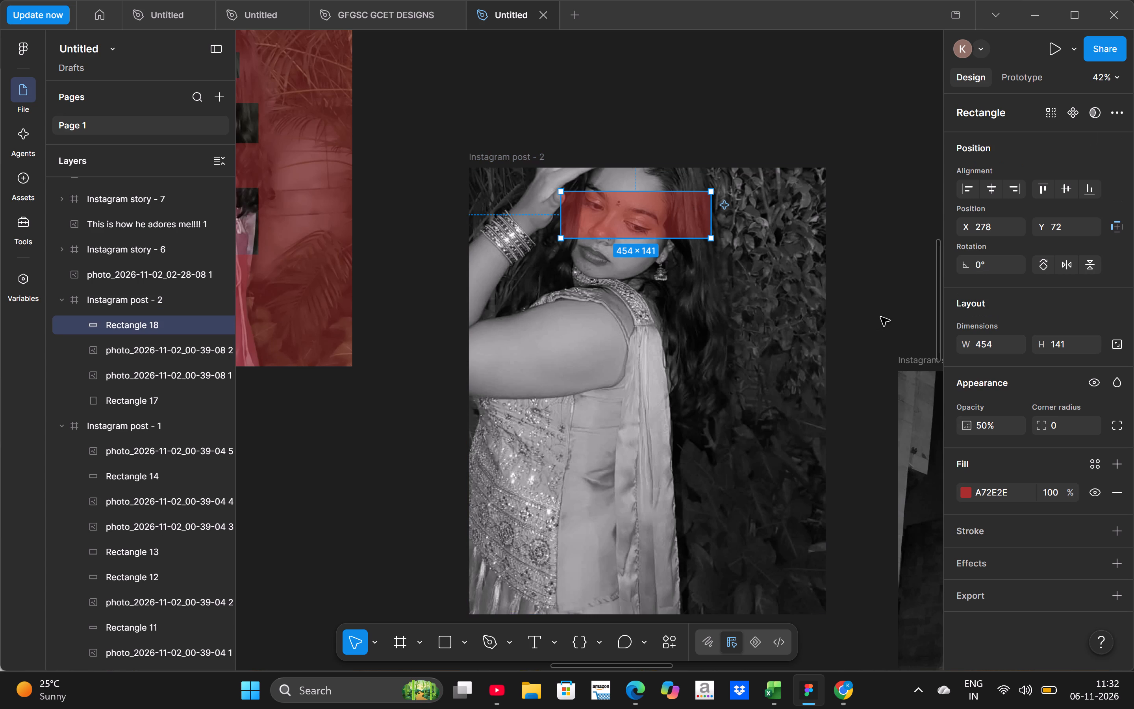
double_click(986, 426)
key("BackSpace")
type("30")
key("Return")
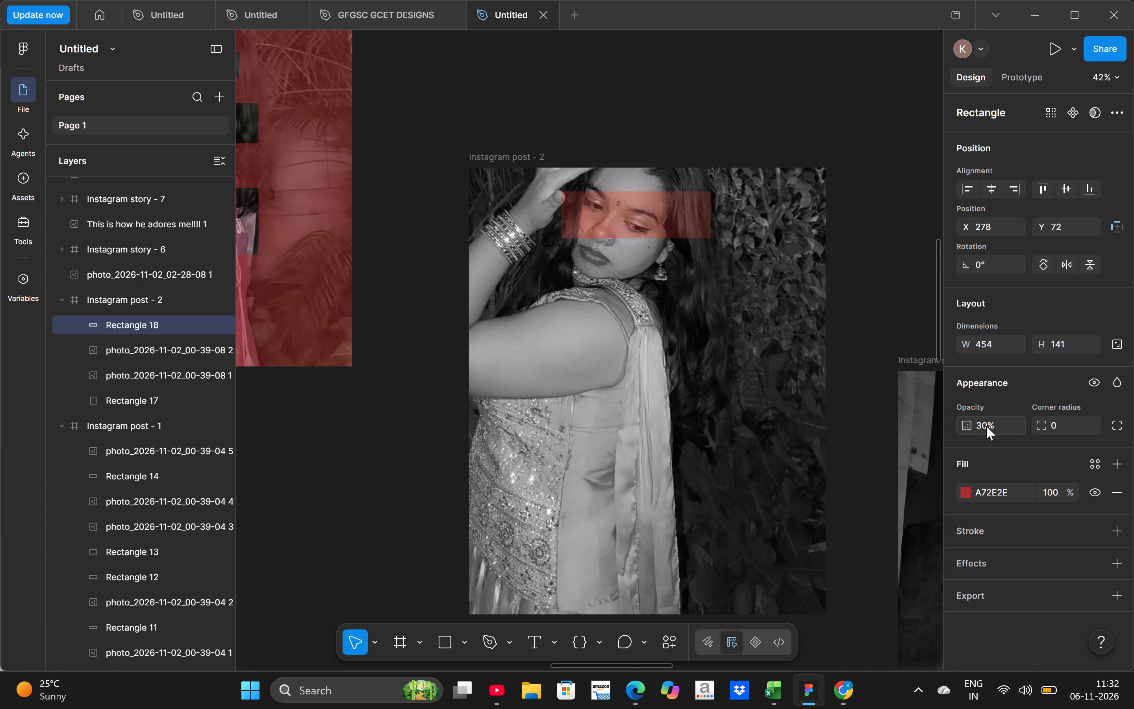
left_click(859, 276)
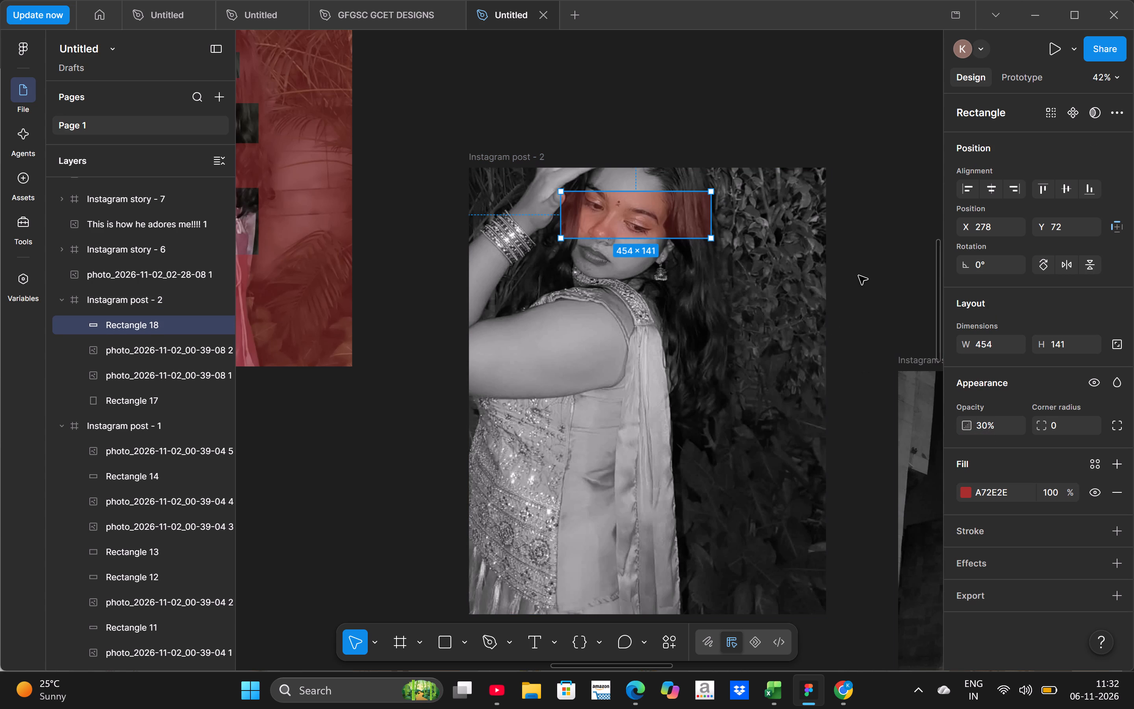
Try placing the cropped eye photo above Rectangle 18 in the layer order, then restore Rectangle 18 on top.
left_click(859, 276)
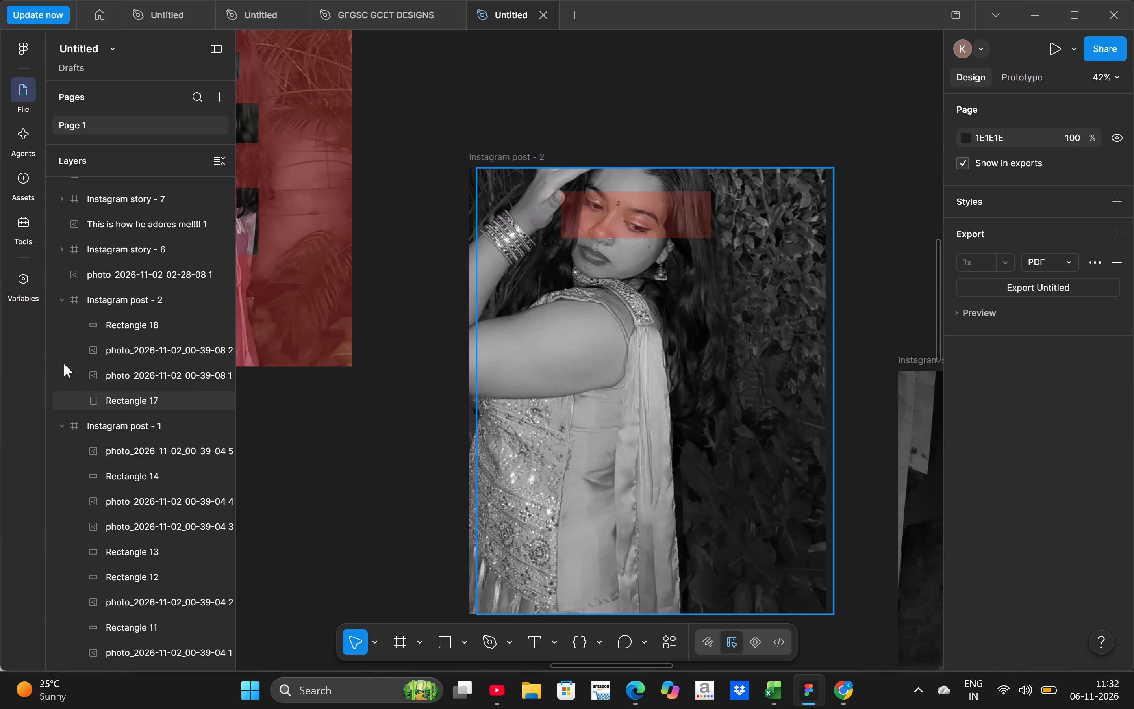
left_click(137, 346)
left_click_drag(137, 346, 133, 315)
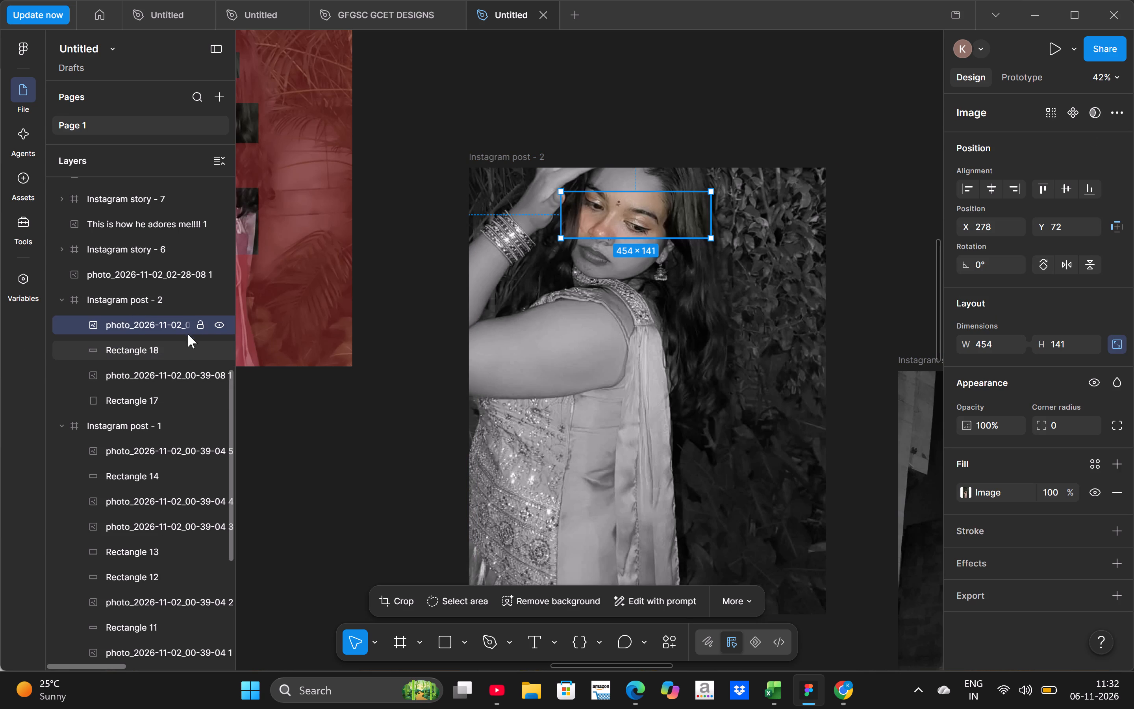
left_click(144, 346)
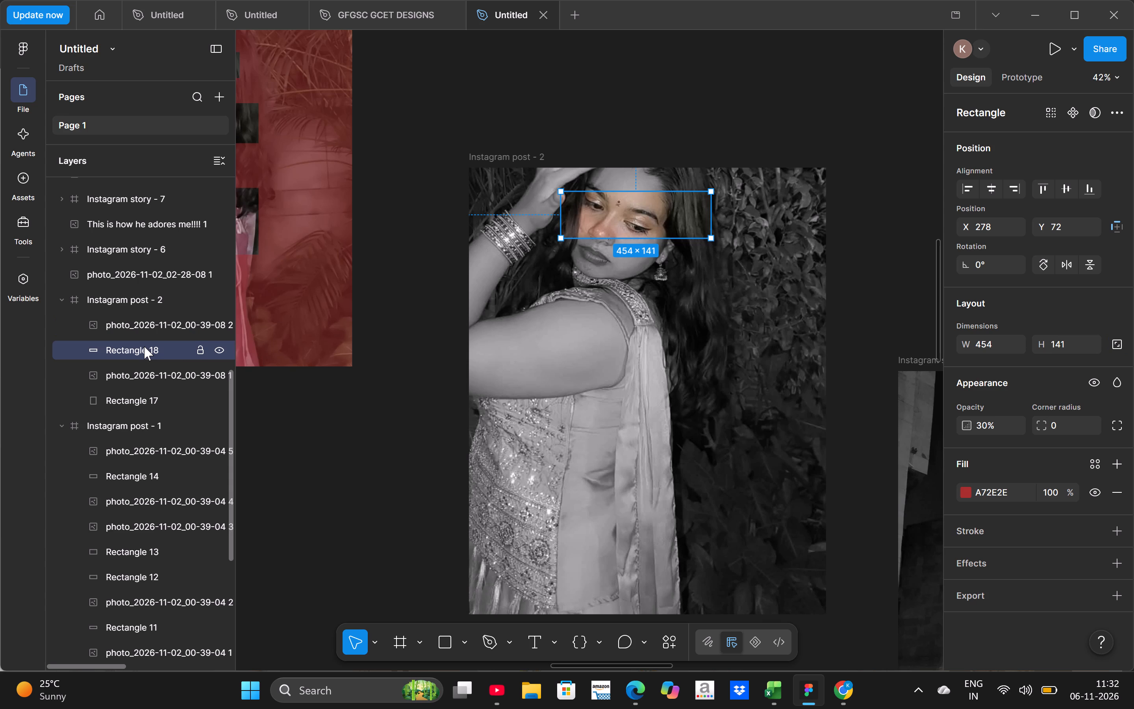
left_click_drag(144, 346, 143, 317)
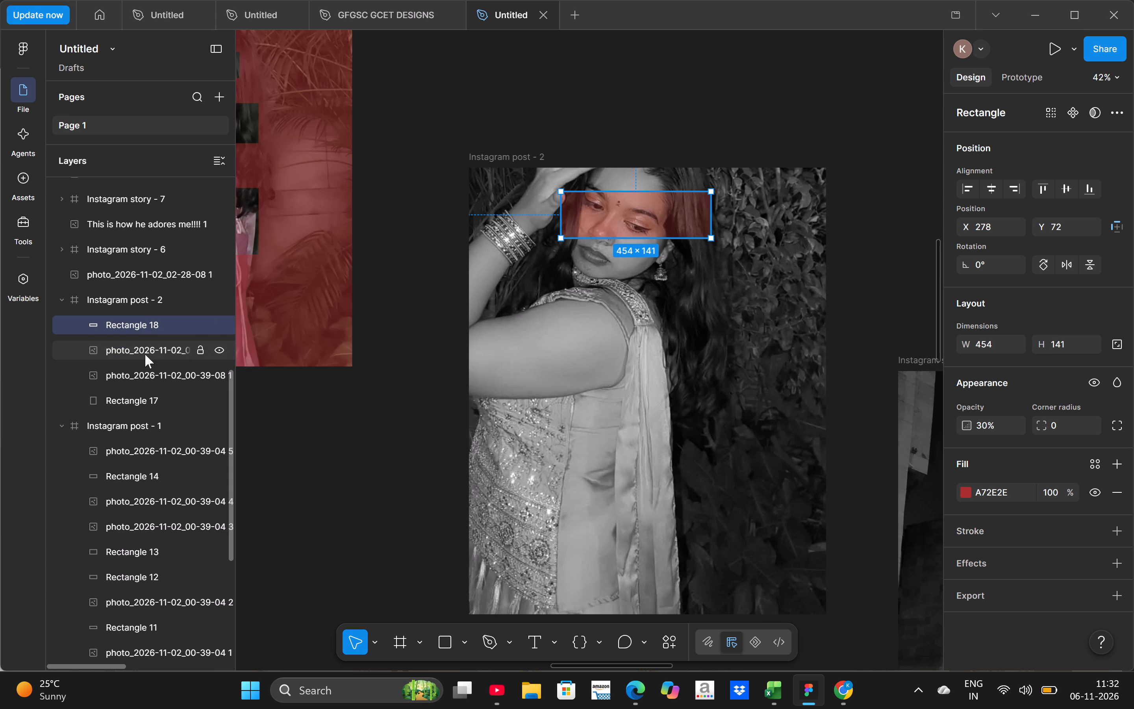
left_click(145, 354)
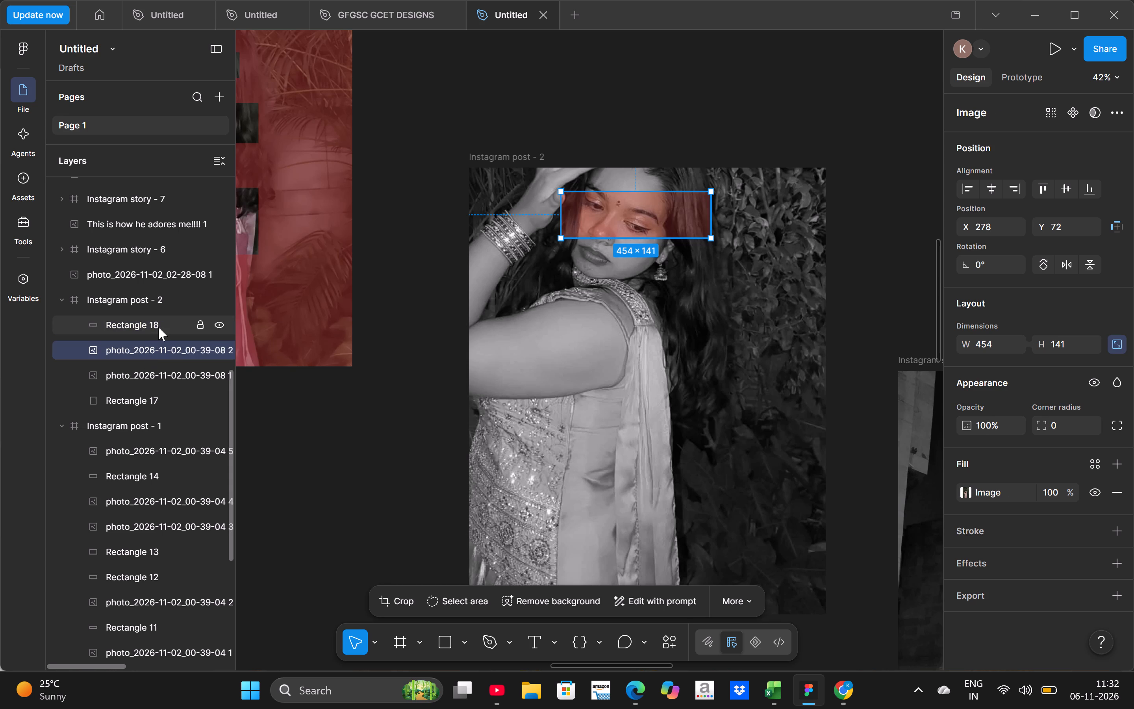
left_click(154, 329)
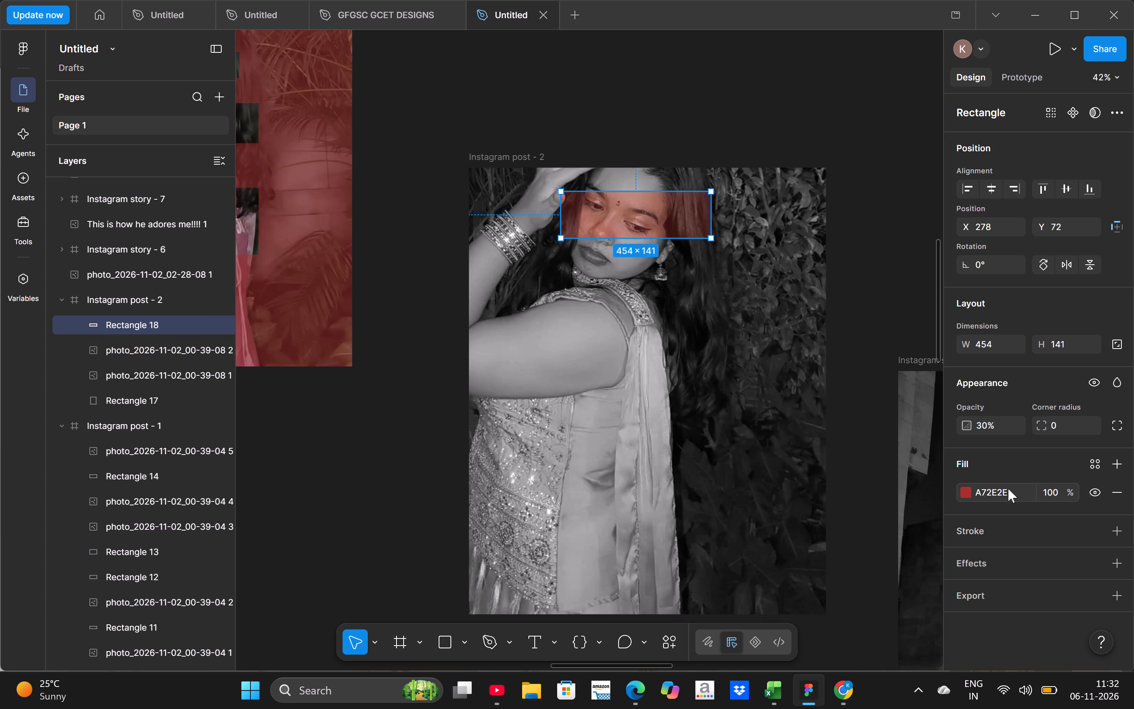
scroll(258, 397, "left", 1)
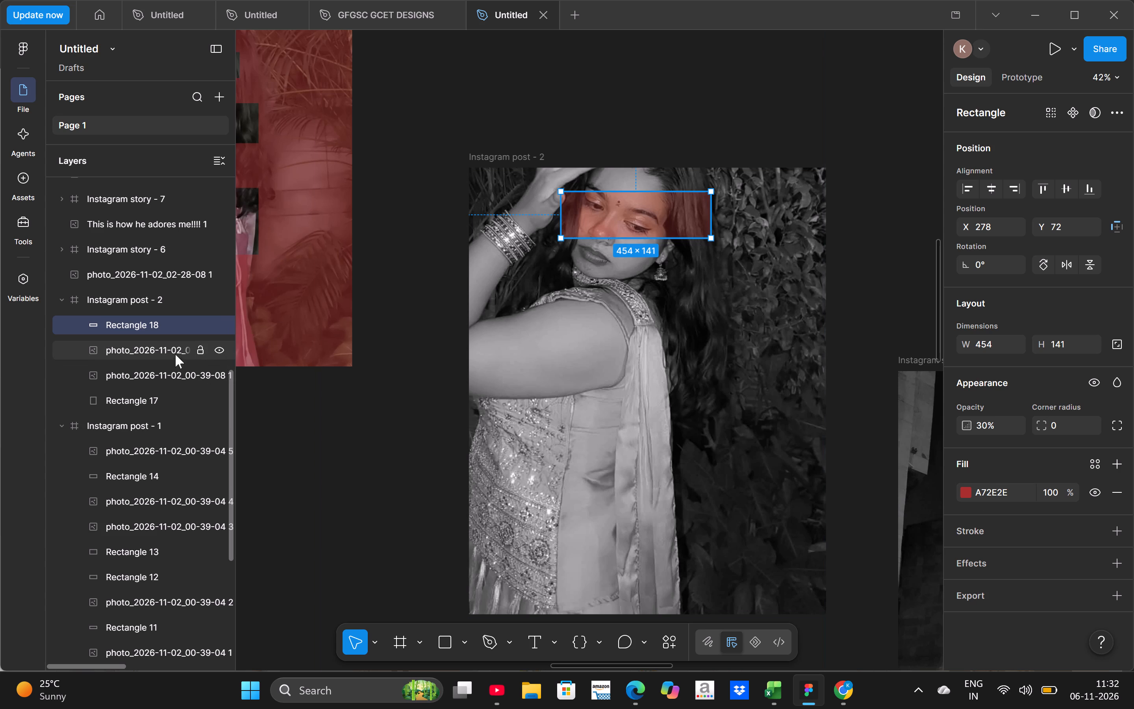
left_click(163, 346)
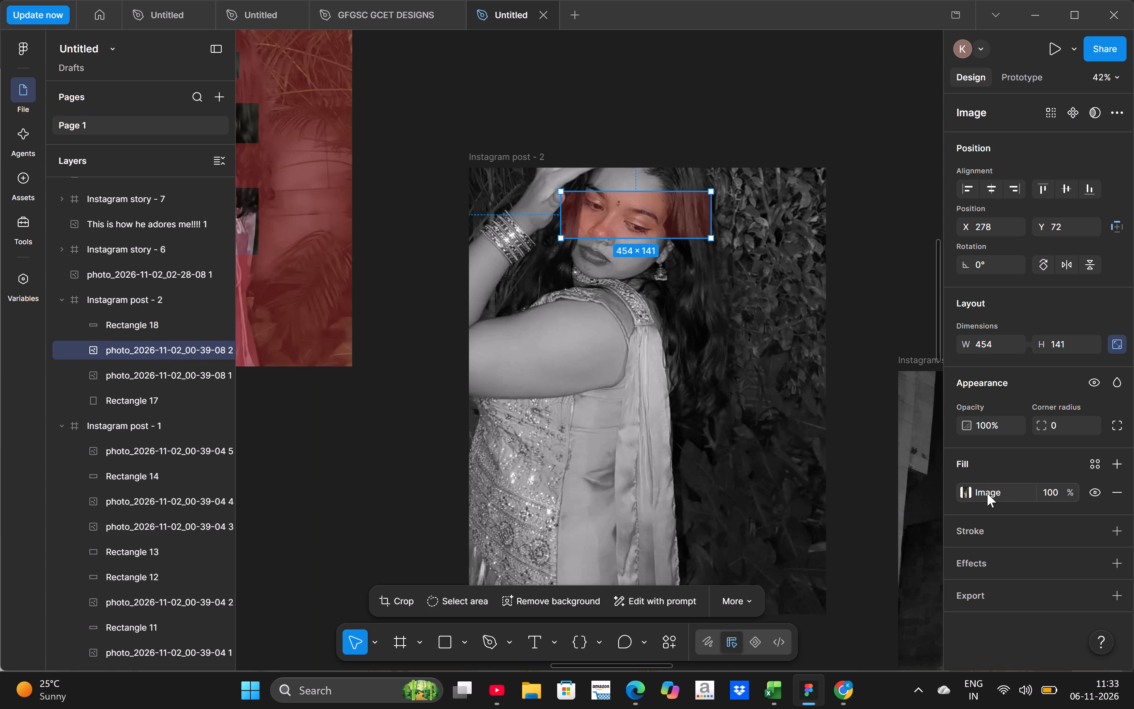
Desaturate the cropped eye photo under Rectangle 18 in Instagram post - 2 almost completely so it looks black-and-white.
left_click(965, 490)
left_click(840, 535)
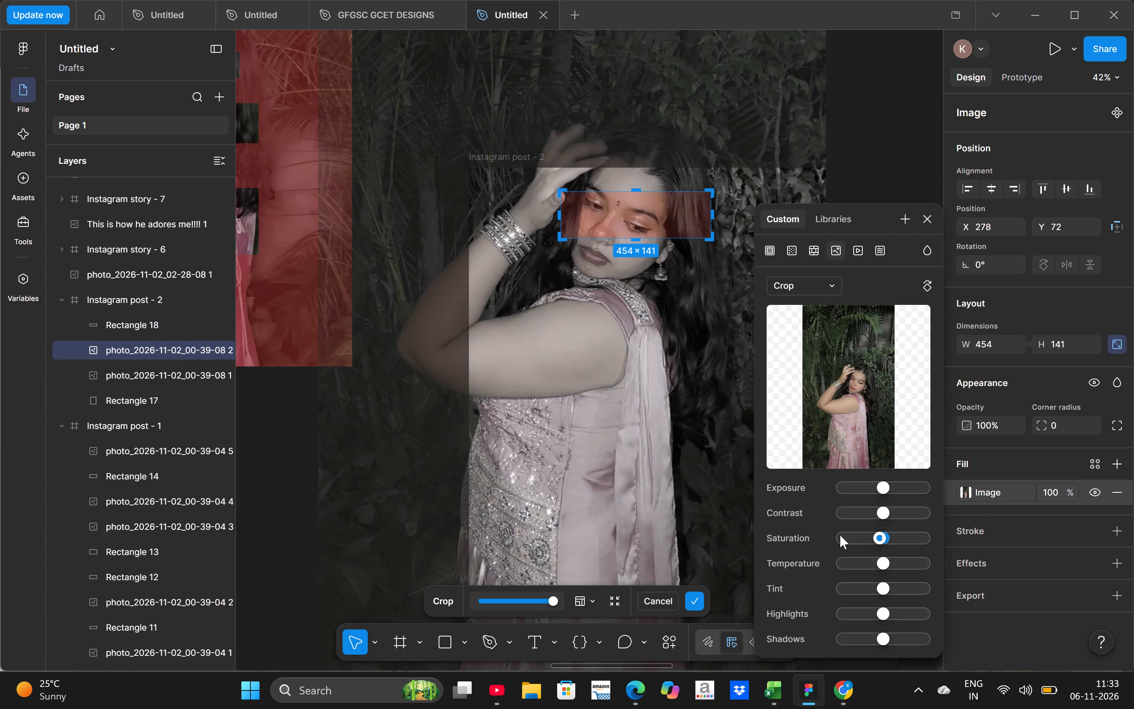
left_click(370, 514)
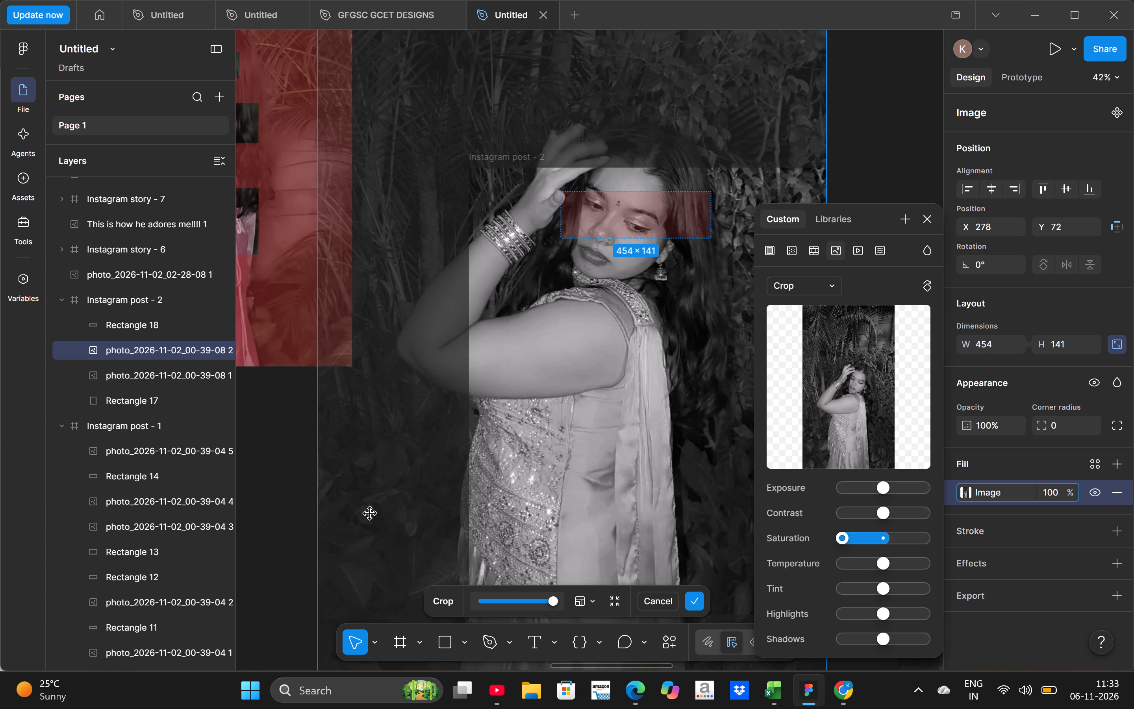
left_click(886, 137)
left_click(886, 137)
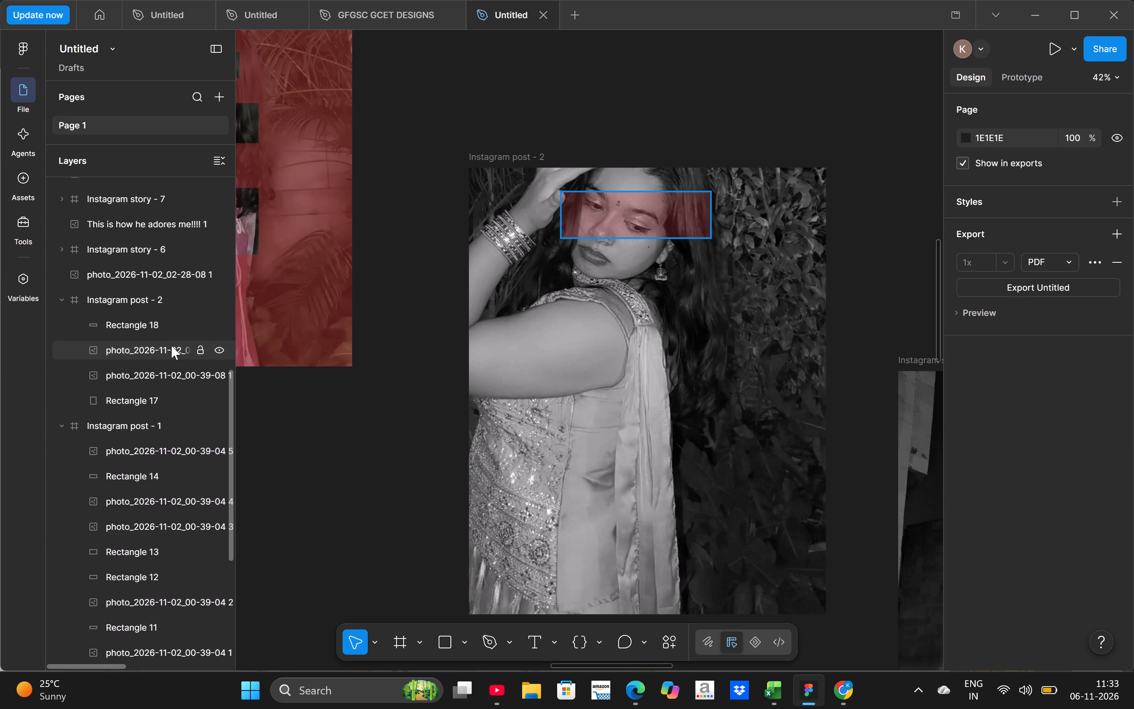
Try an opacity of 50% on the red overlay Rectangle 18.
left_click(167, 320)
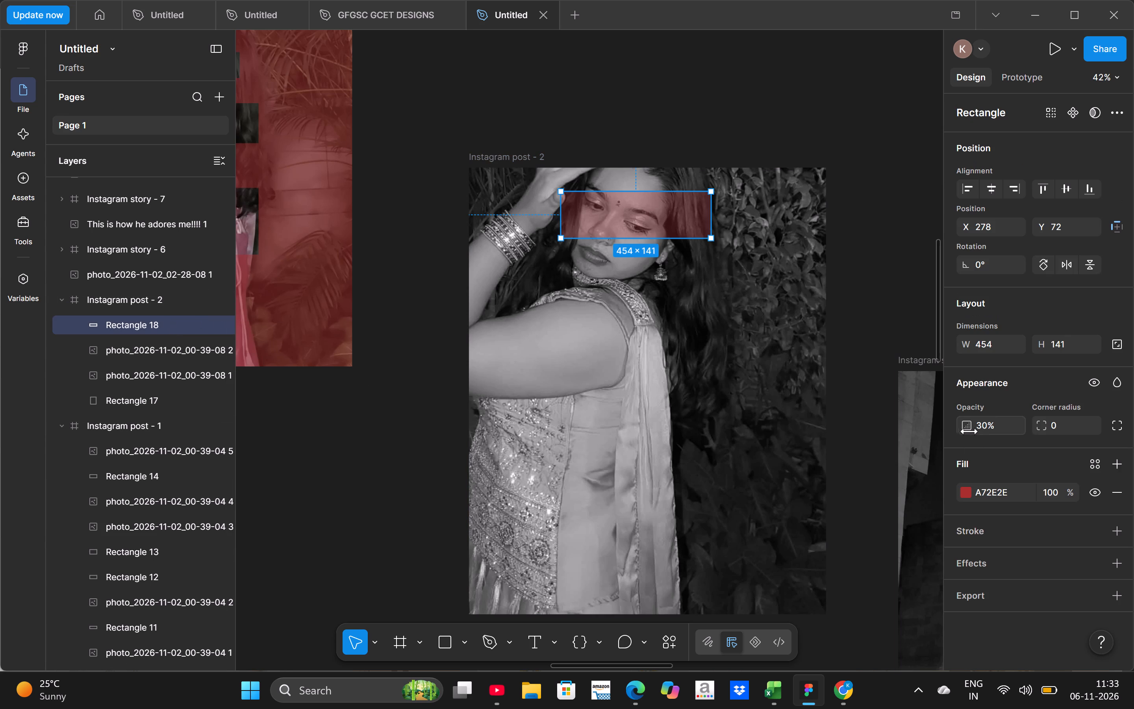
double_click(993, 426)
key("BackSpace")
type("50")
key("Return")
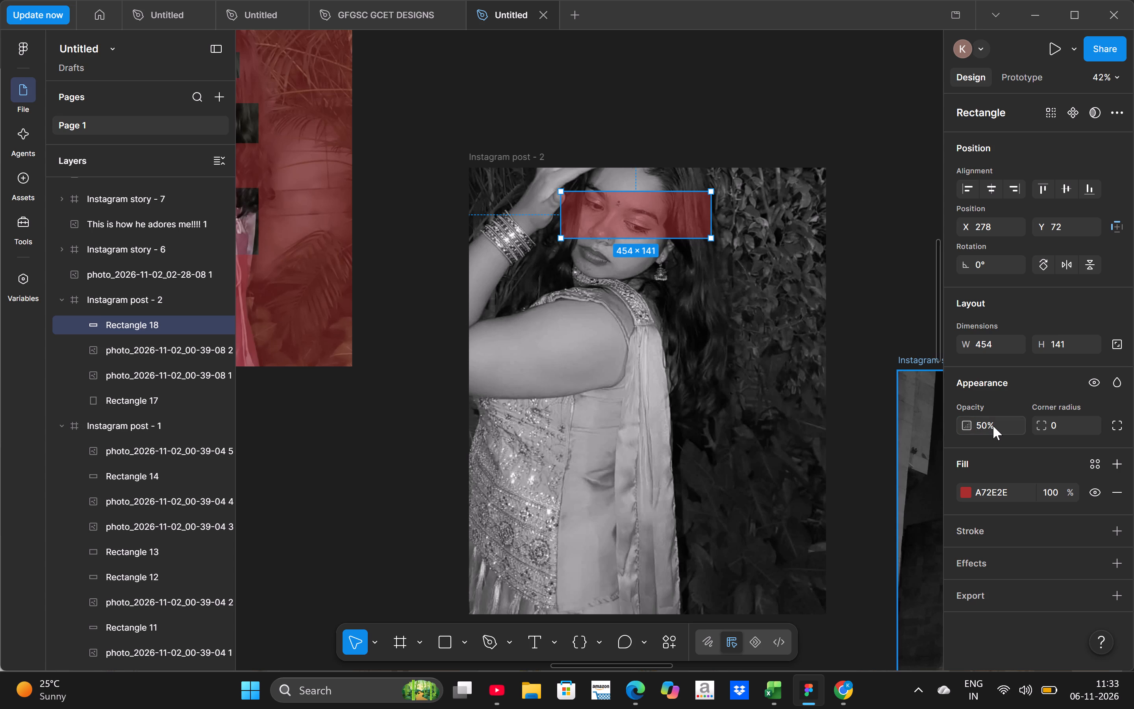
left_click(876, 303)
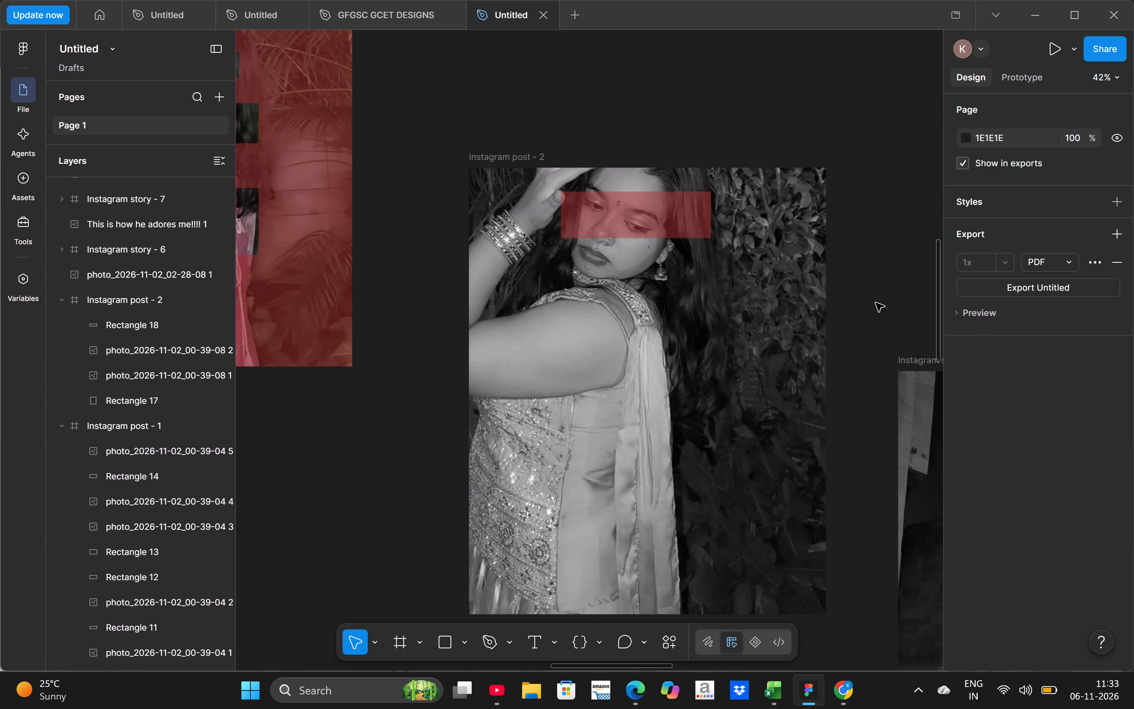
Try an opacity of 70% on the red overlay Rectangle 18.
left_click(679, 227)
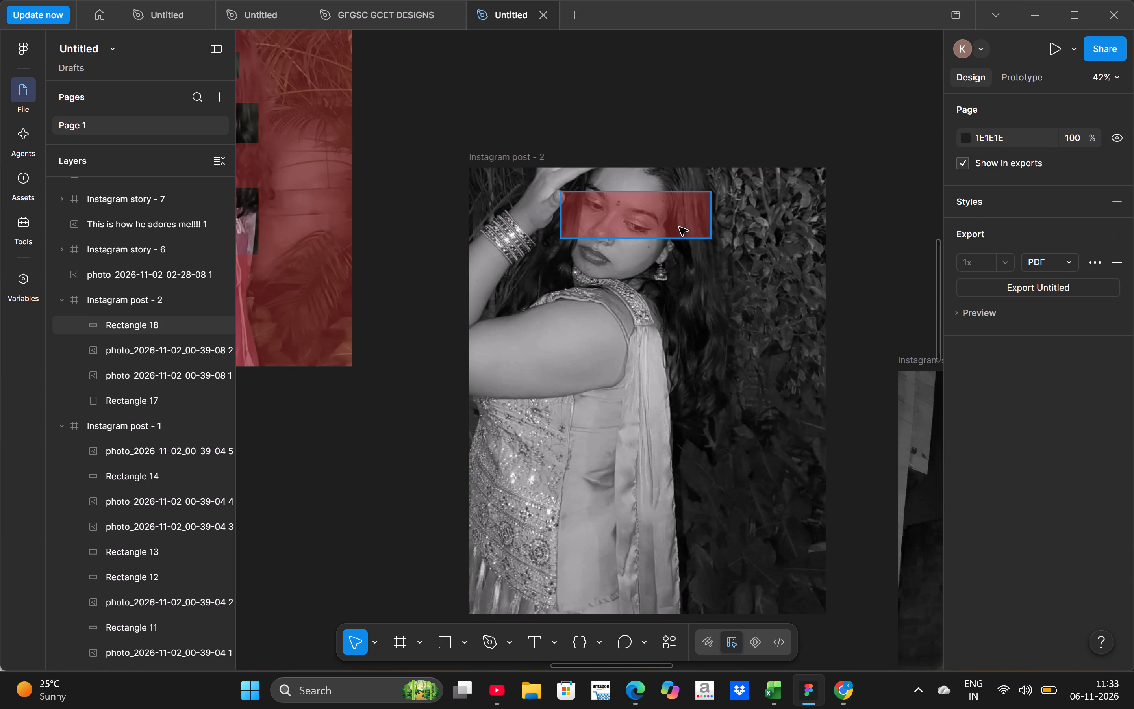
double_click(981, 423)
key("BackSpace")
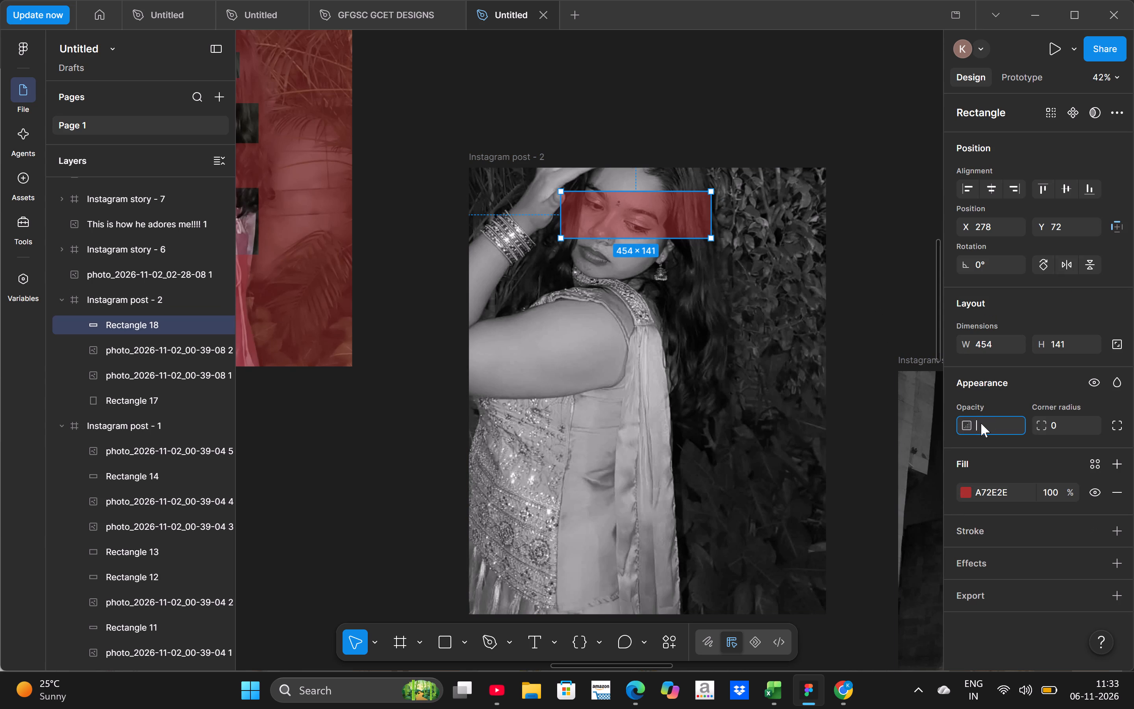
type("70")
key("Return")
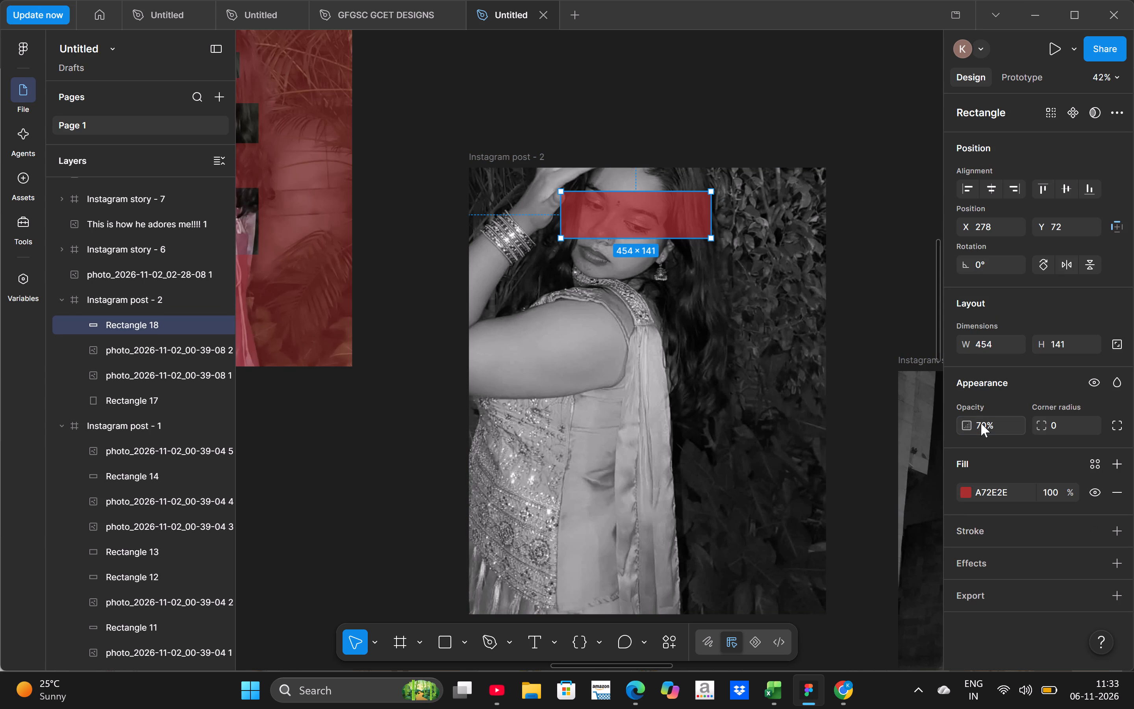
Set the opacity of the red overlay Rectangle 18 to 60%.
double_click(981, 423)
key("BackSpace")
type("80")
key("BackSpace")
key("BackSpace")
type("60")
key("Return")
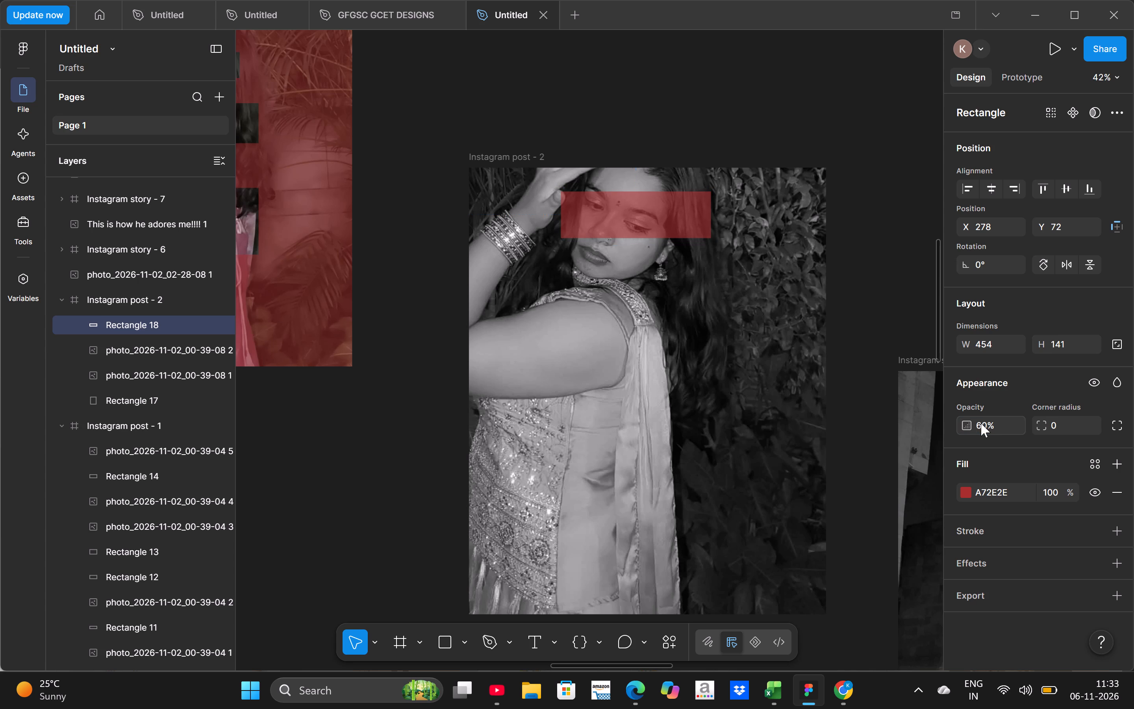
left_click(892, 278)
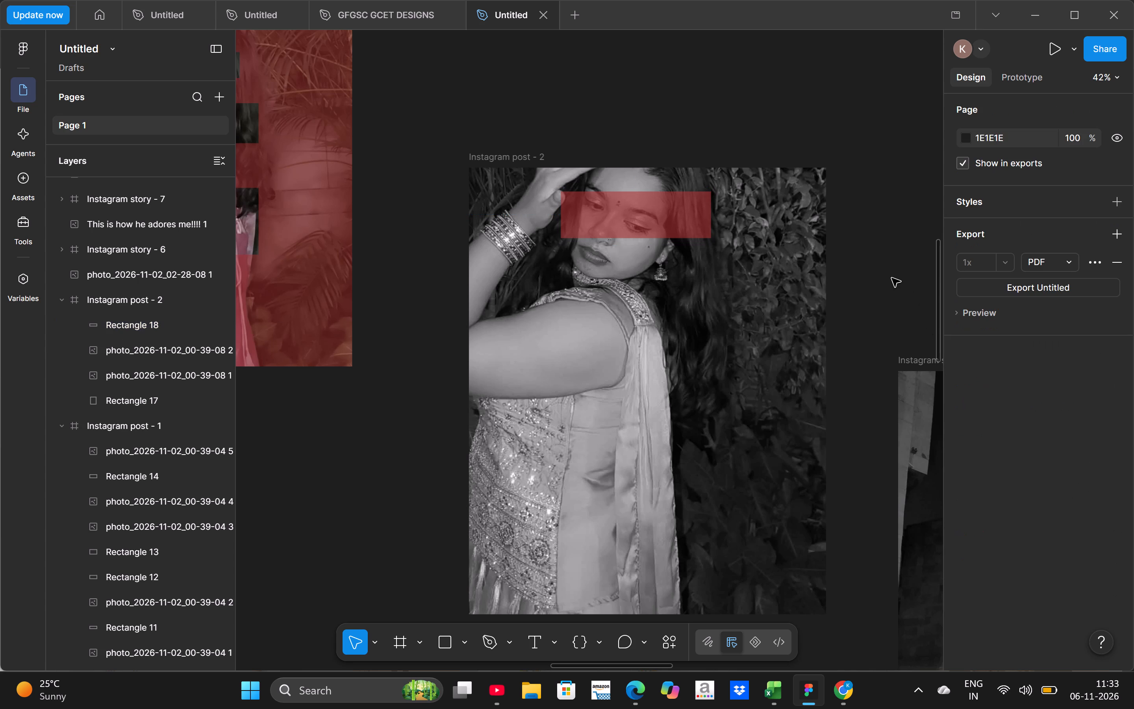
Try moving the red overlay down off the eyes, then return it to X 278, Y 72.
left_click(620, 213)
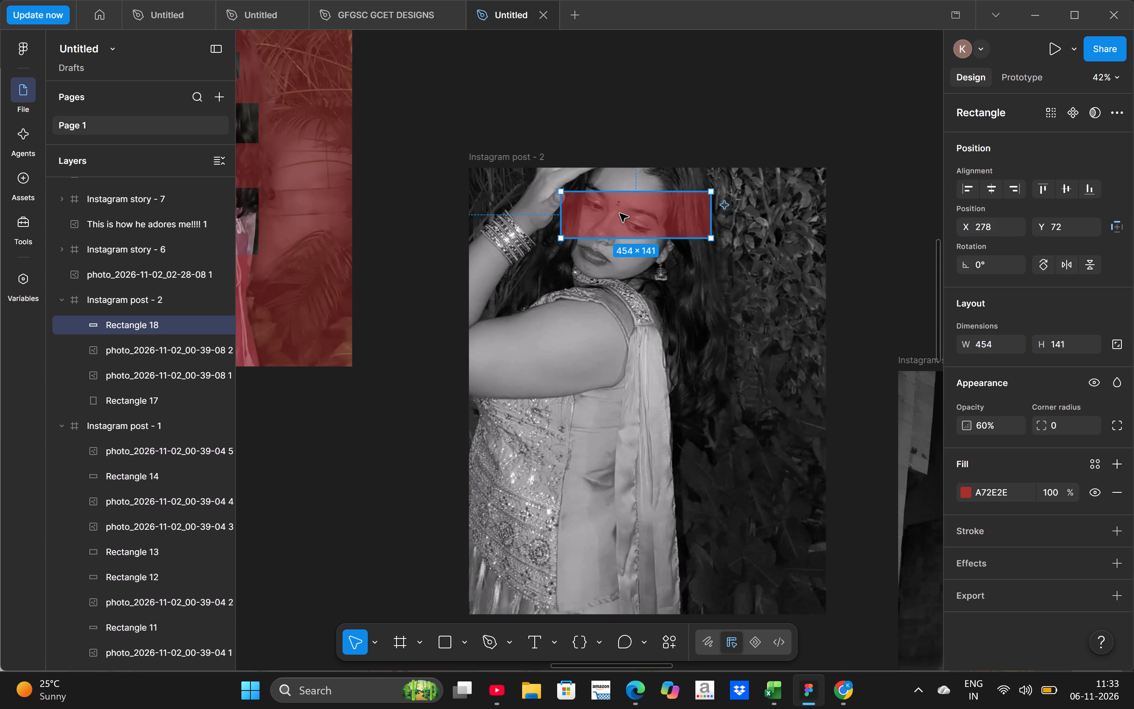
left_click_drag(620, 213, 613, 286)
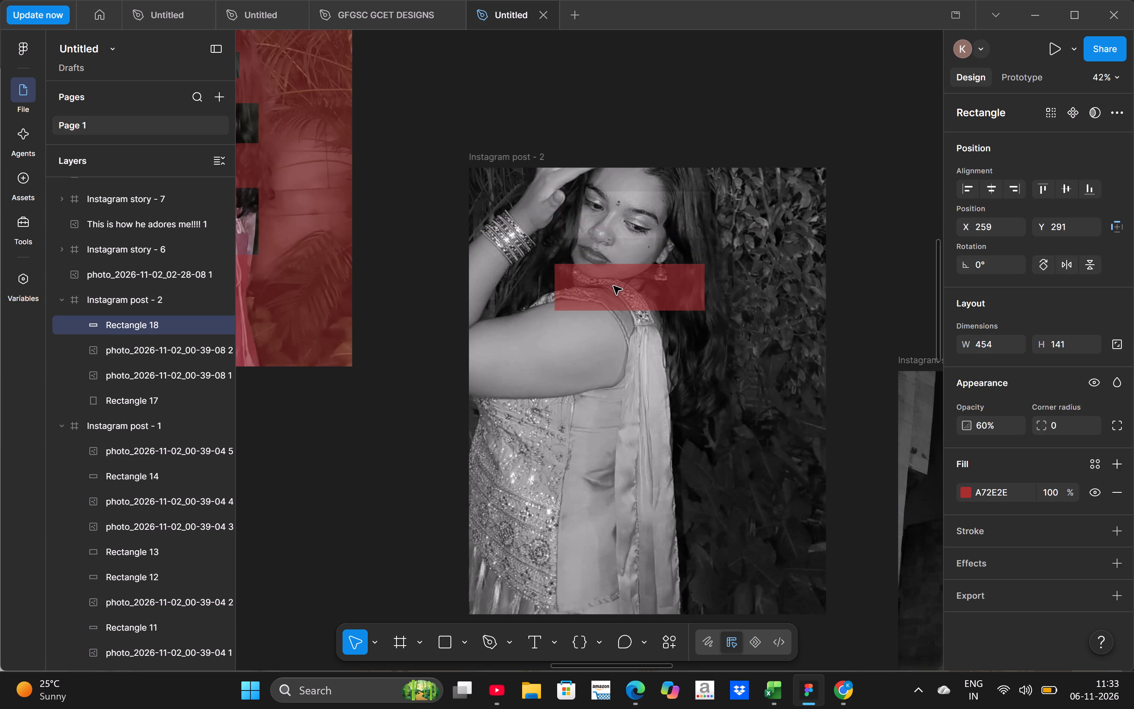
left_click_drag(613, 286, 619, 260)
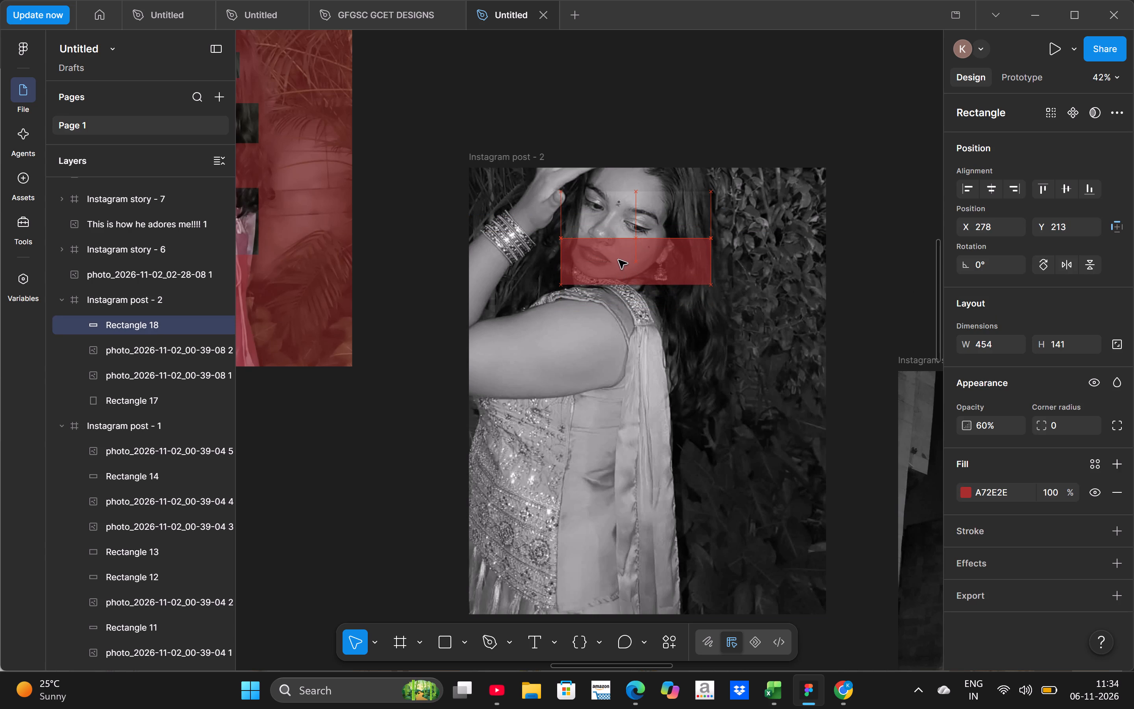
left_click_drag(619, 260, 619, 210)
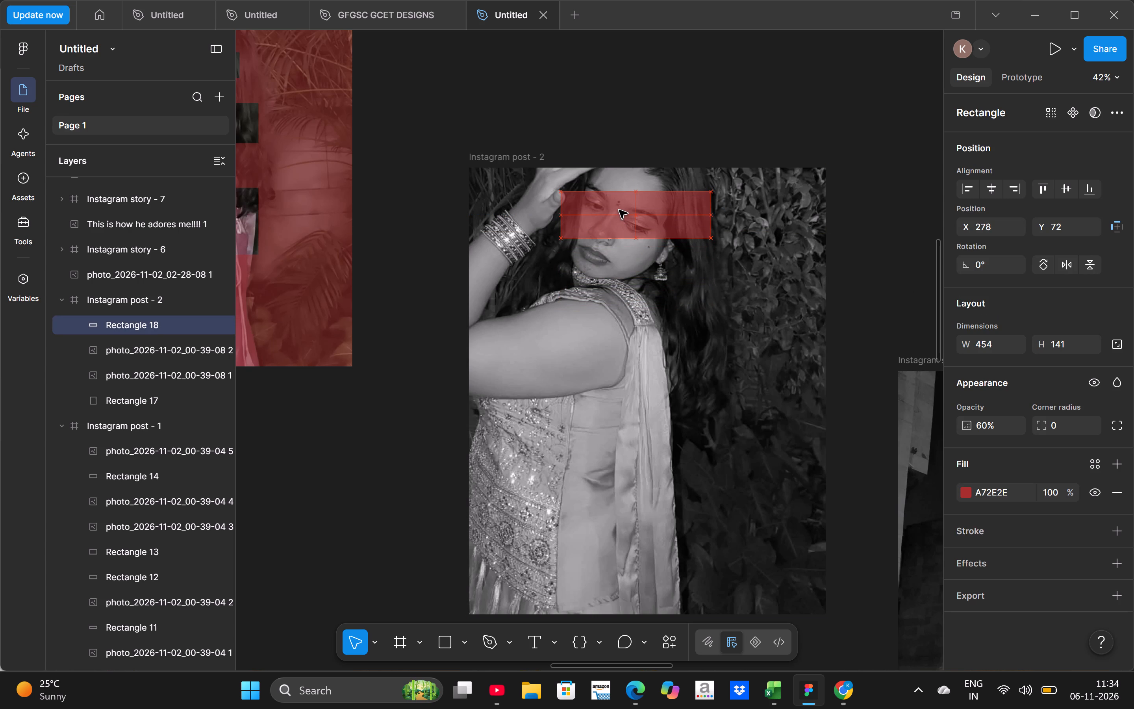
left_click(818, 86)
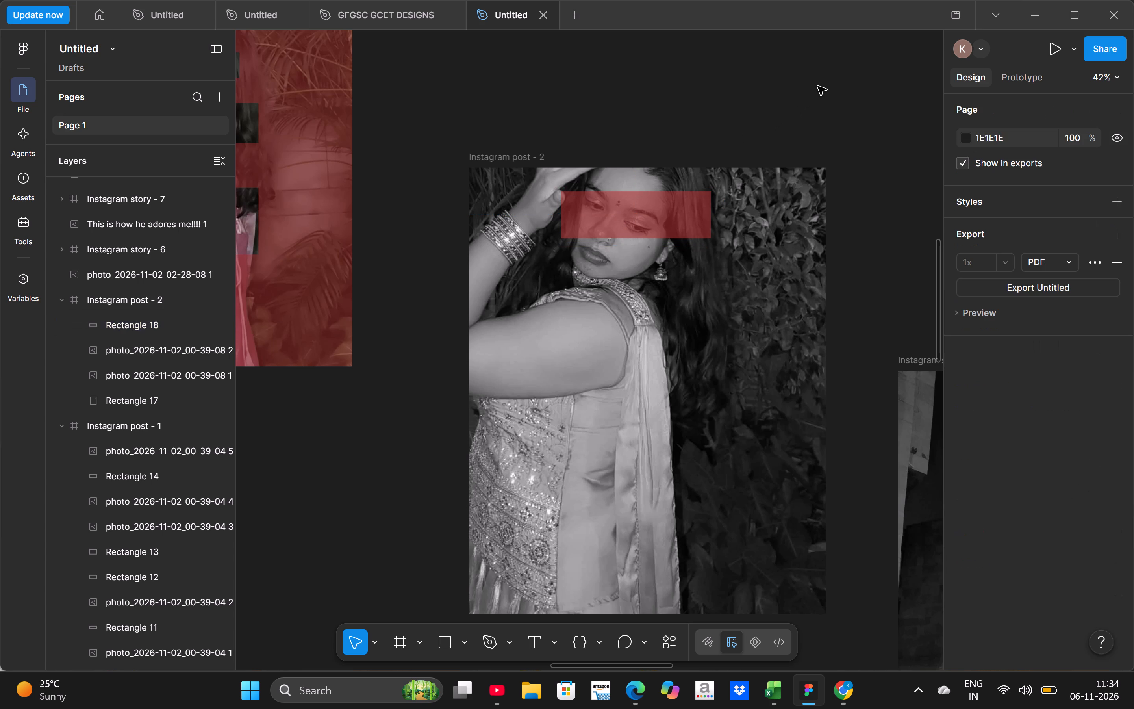
Add the text "aj" over the dark foliage beside the woman in Instagram post - 2, at font size 40.
left_click(539, 641)
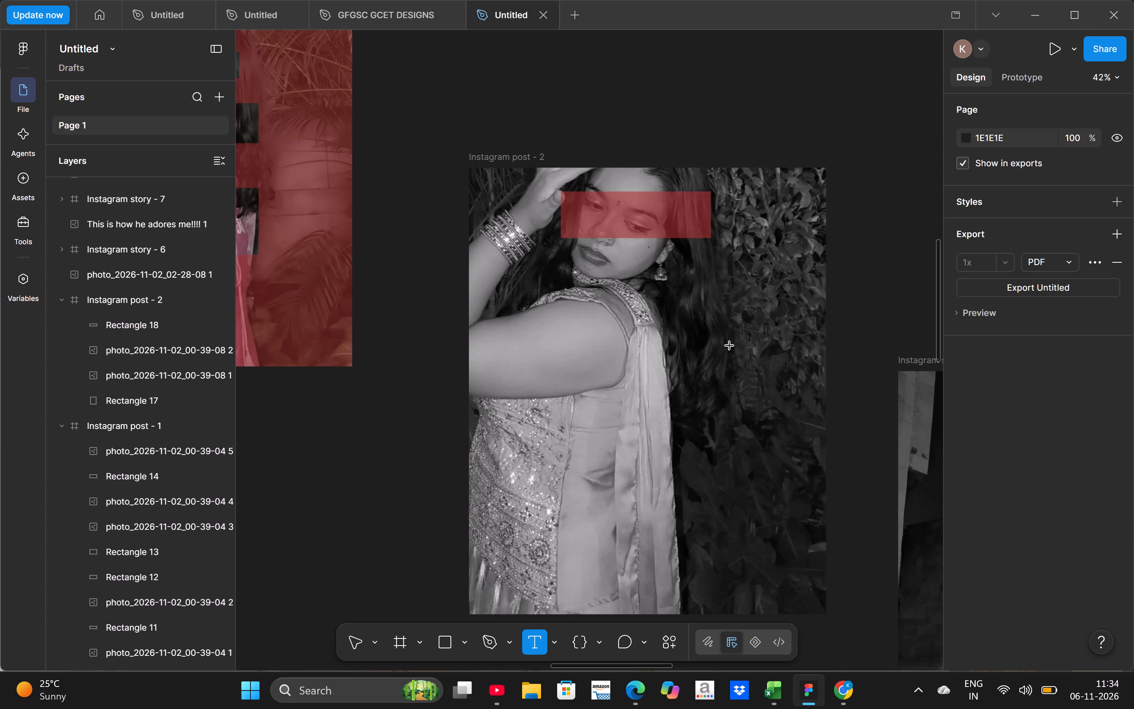
left_click(734, 340)
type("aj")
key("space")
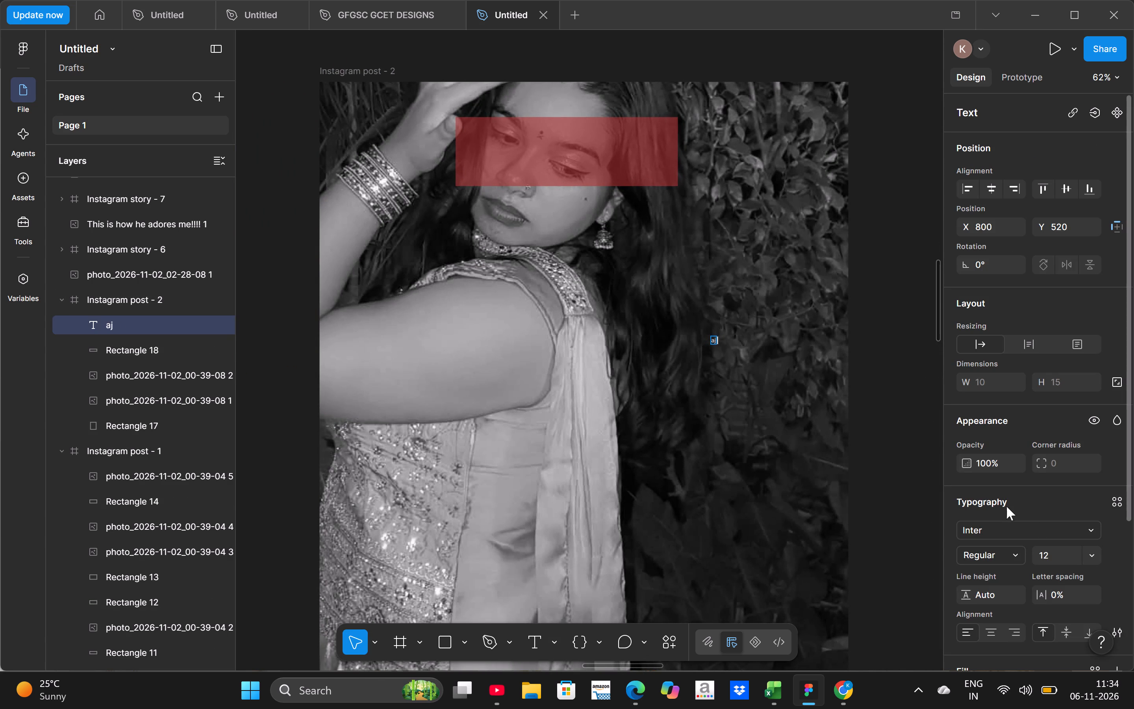
left_click(1093, 555)
left_click(1062, 515)
triple_click(713, 340)
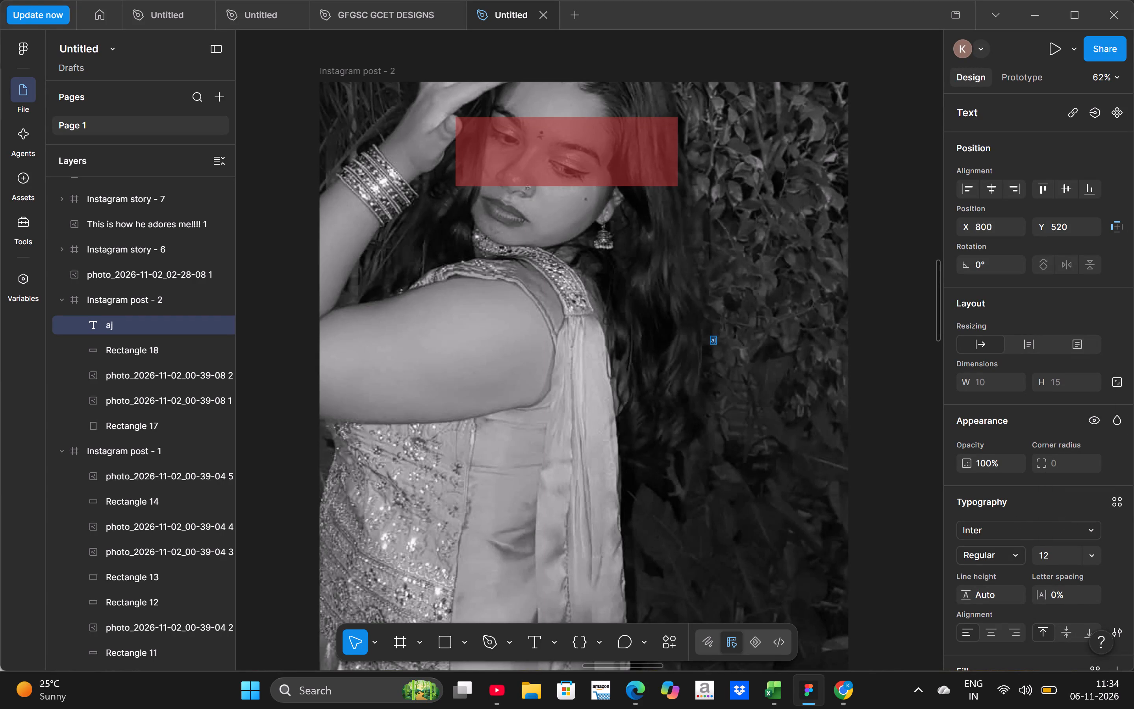
triple_click(713, 340)
left_click(1084, 556)
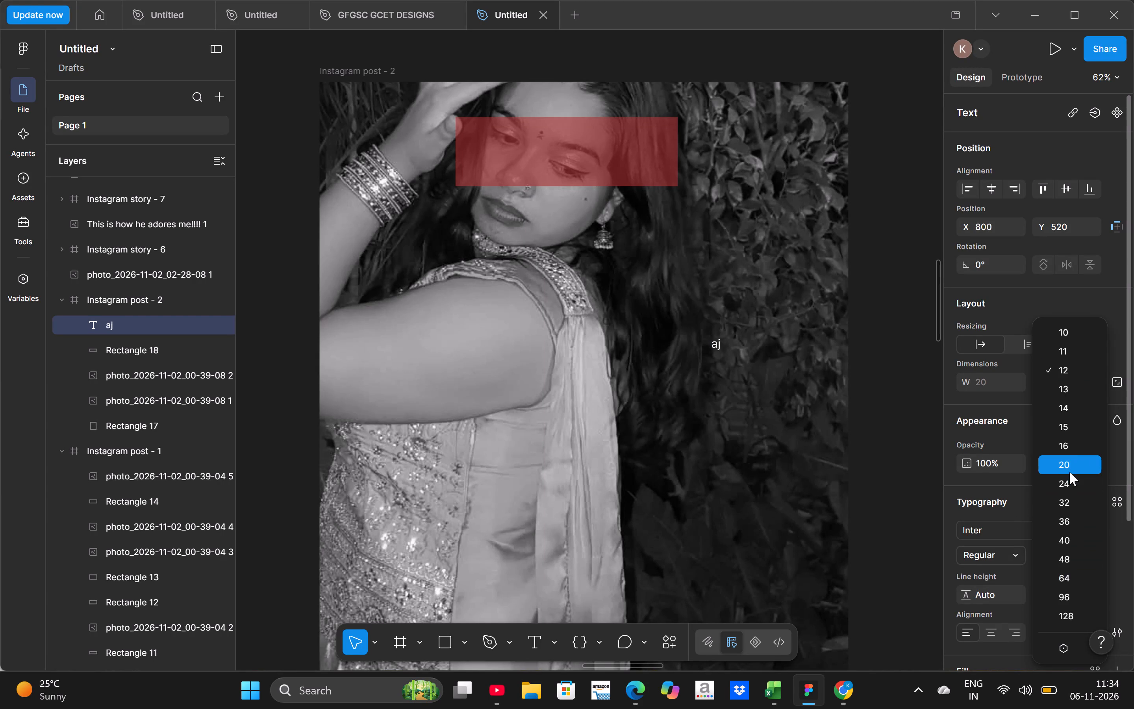
left_click(1068, 539)
left_click(729, 351)
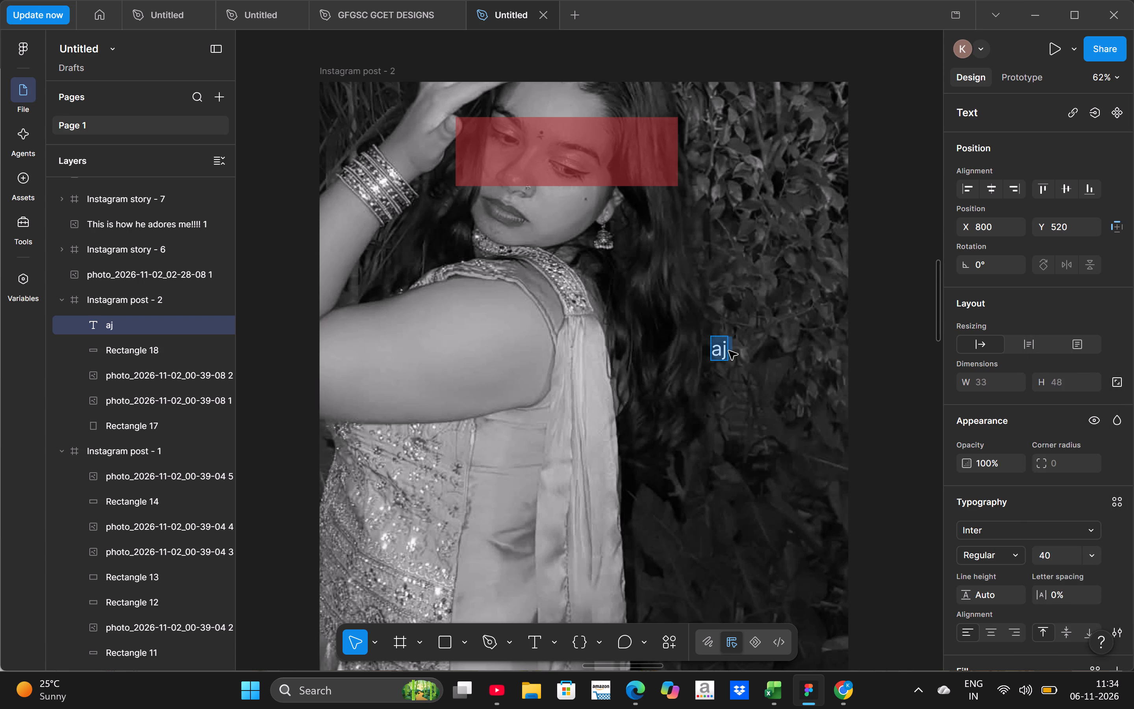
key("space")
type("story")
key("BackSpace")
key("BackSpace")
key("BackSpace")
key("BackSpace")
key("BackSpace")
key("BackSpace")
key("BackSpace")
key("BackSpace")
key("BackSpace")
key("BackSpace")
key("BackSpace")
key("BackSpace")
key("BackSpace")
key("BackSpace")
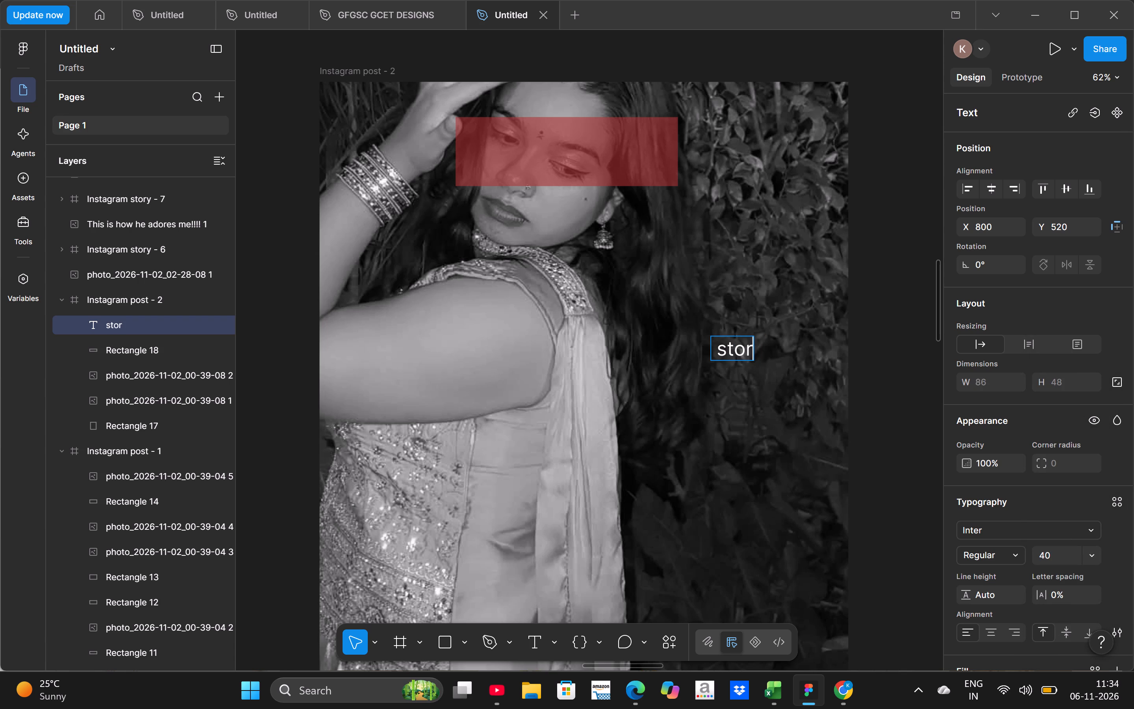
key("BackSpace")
Write the caption text as "aj story spamming krunga wajaha mat puchna maloom nahi mujhe".
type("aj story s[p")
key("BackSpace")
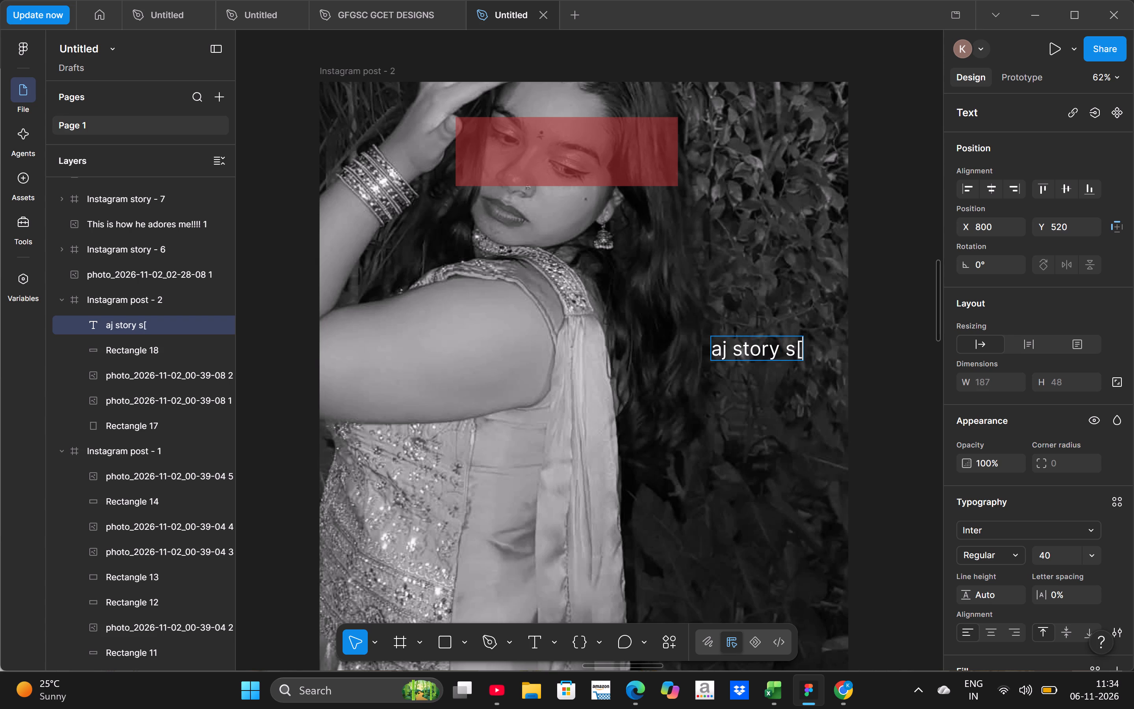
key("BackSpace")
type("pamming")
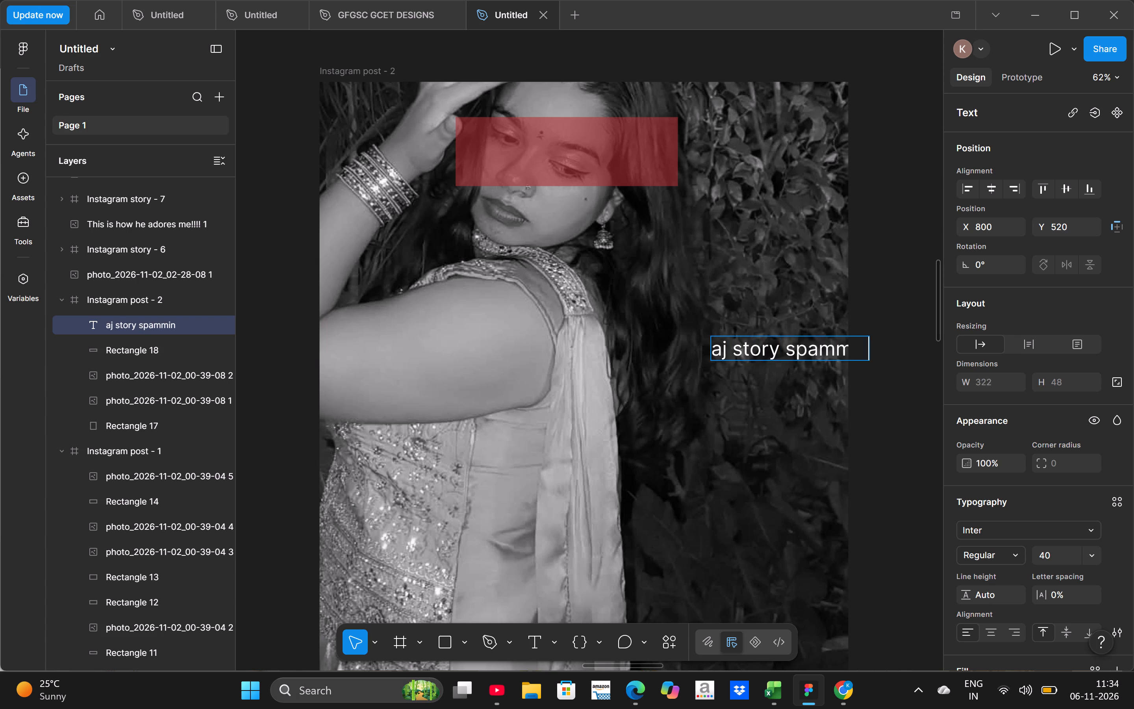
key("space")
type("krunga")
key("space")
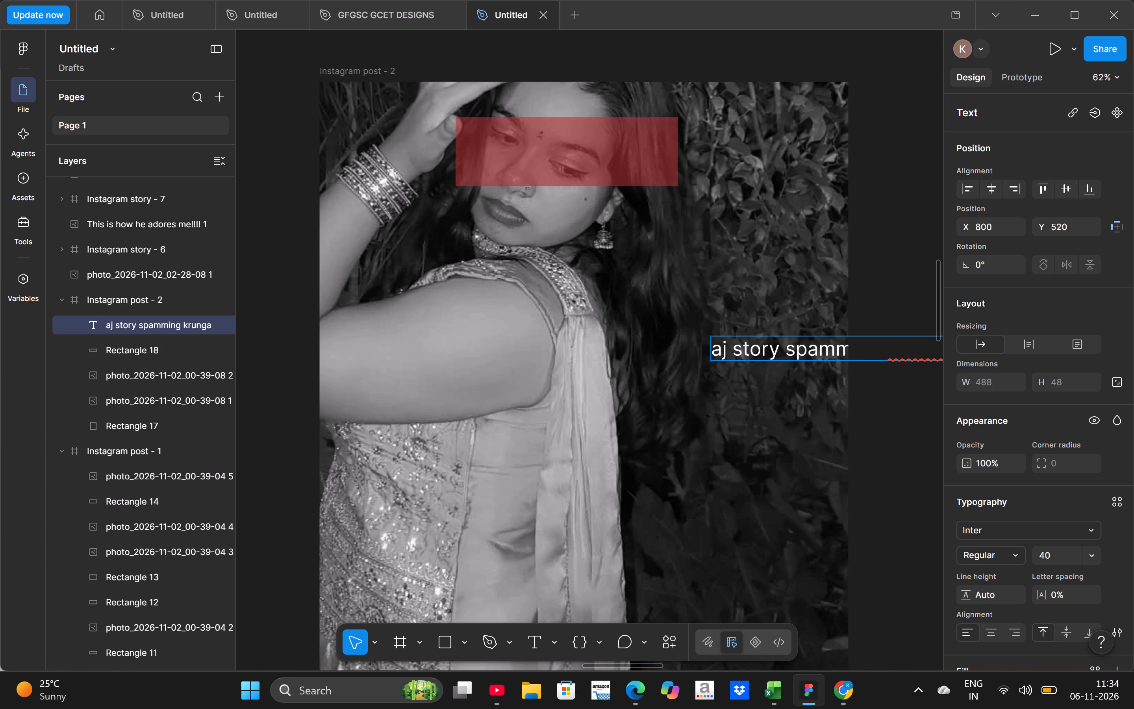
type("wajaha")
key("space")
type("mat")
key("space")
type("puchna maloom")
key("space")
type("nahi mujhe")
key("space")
left_click(862, 442)
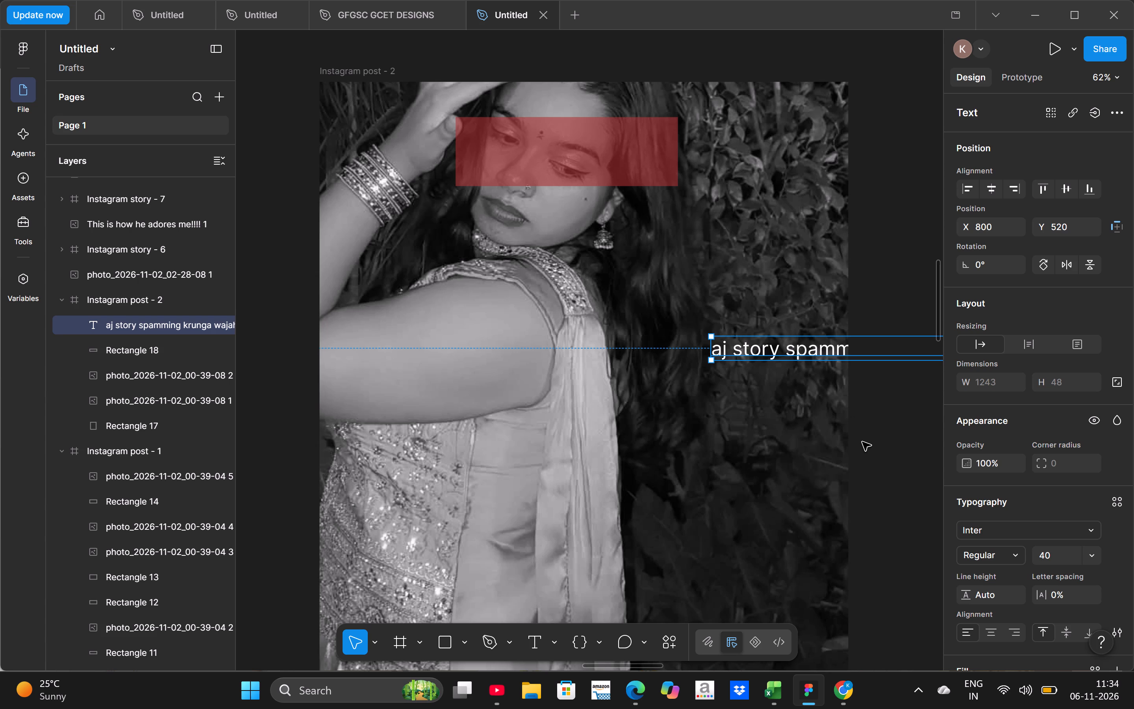
Move the caption toward the middle of the photo, to about X 481, Y 528.
left_click_drag(827, 352, 669, 356)
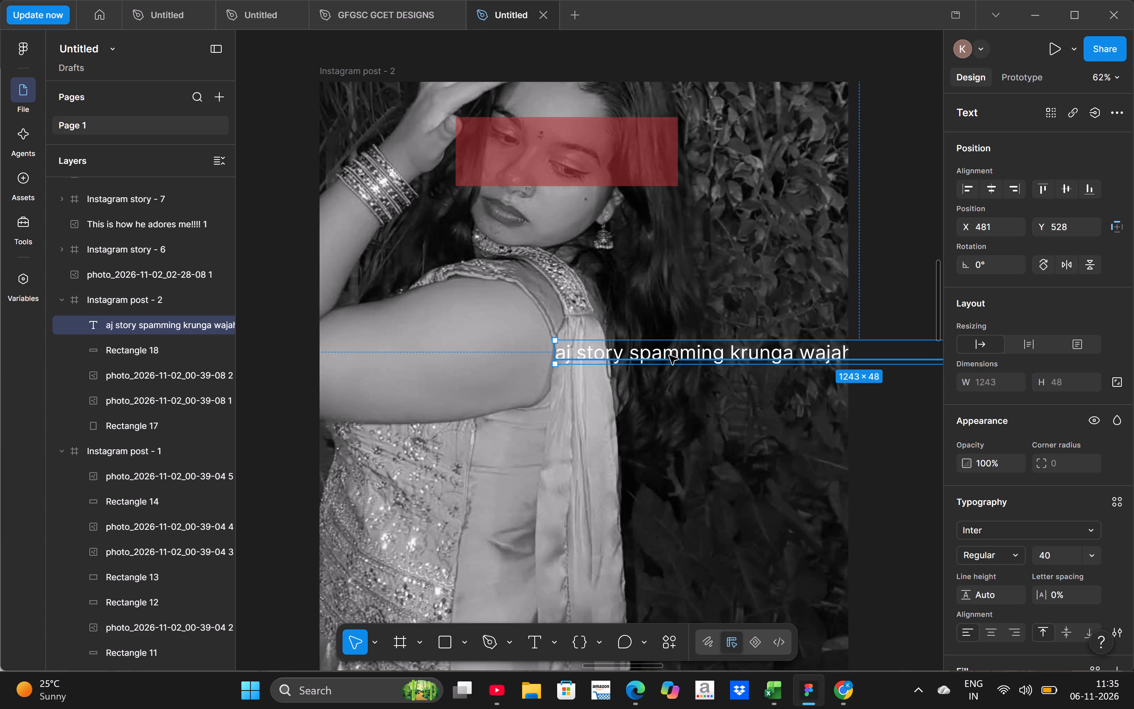
Break the caption after "aj story" so "spamming" starts a new line without a leading space.
left_click(725, 351)
left_click(632, 349)
double_click(622, 356)
left_click(622, 356)
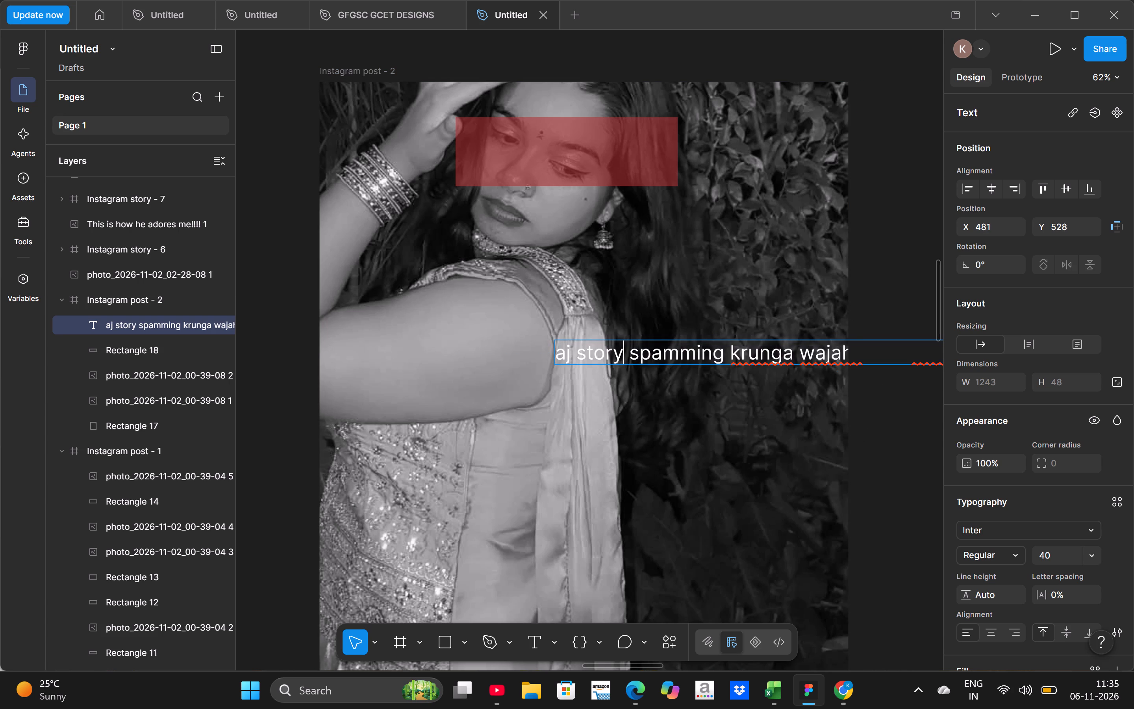
key("Return")
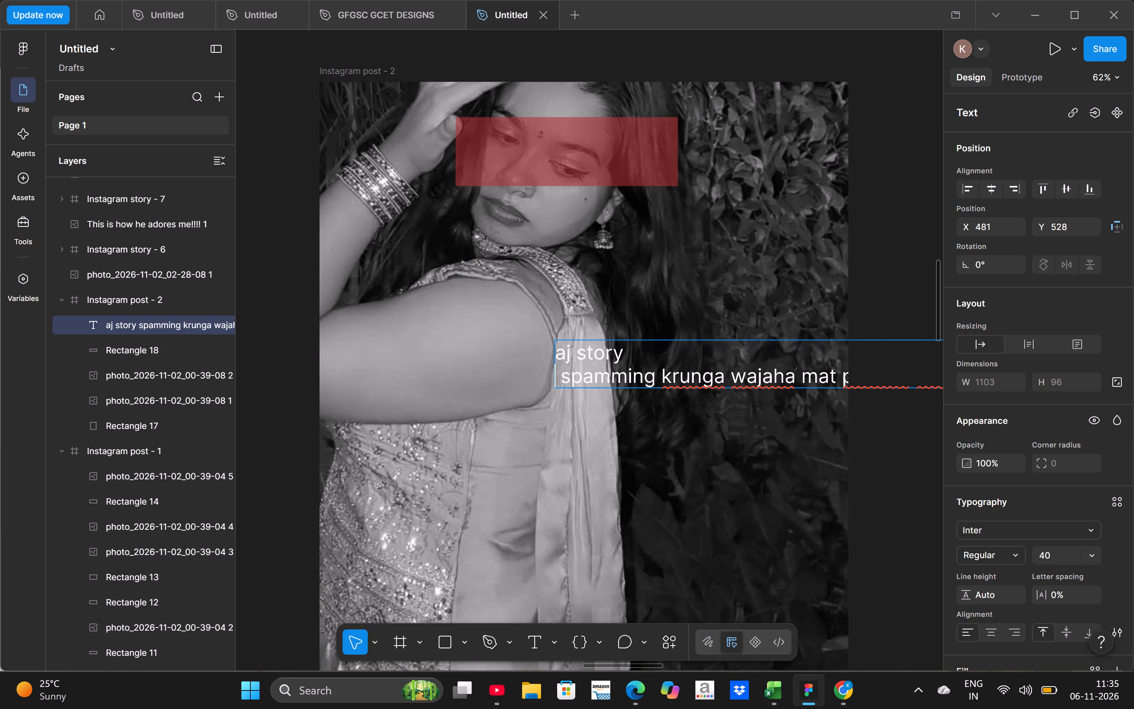
key("Right")
key("BackSpace")
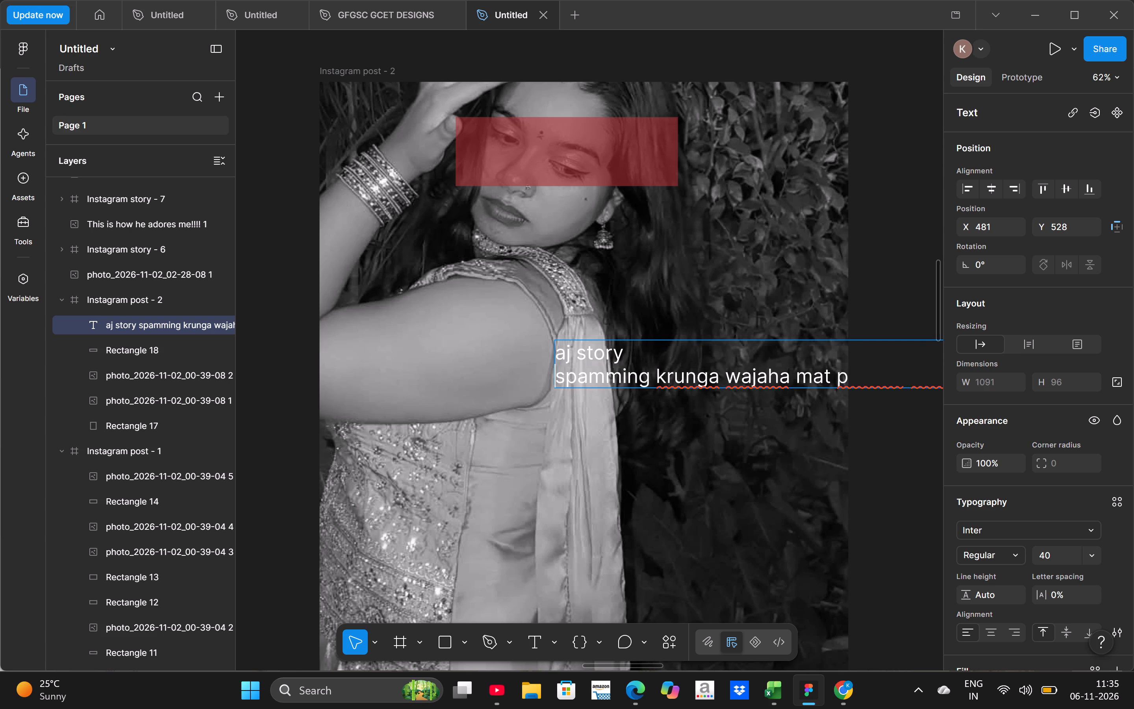
Correct the word "krunga" in the caption to "karungi".
key("Right")
key("Right")
key("Right")
key("Right")
key("Right")
key("Right")
key("Right")
key("Right")
key("Right")
key("Right")
key("Right")
key("Right")
key("Right")
key("Right")
key("Right")
key("Right")
key("BackSpace")
key("BackSpace")
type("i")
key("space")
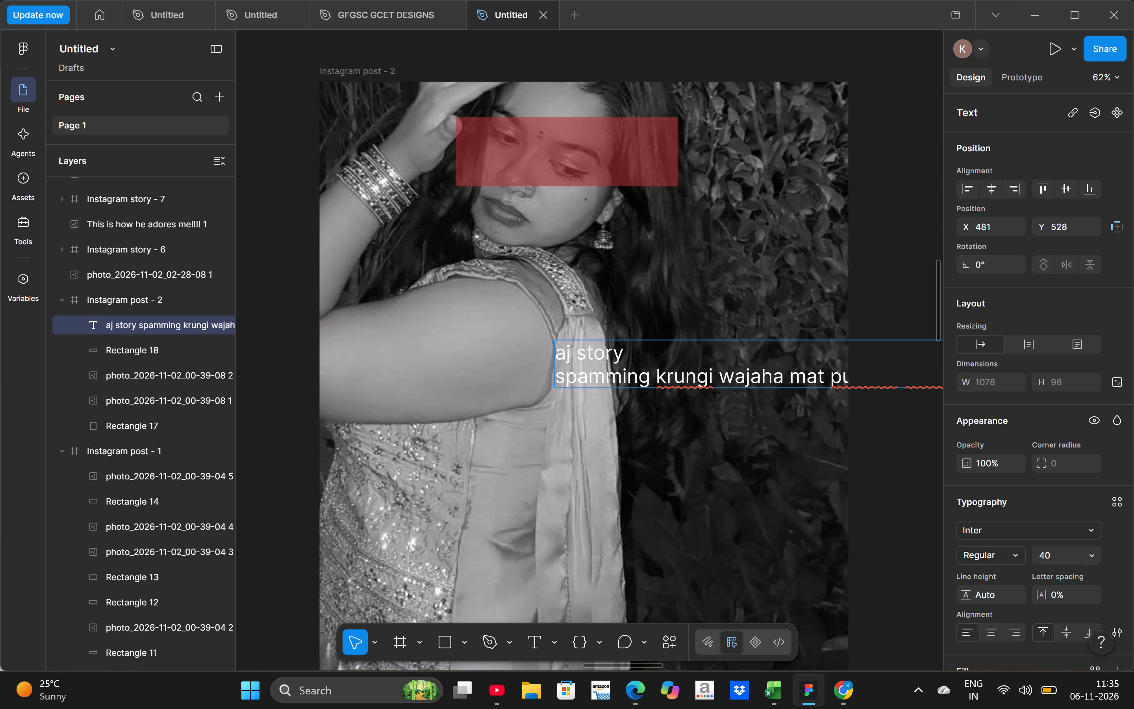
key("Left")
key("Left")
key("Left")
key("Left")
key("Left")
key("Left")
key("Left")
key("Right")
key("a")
Break the caption before and after "wajaha" so it sits on its own line, with no leading space before "mat".
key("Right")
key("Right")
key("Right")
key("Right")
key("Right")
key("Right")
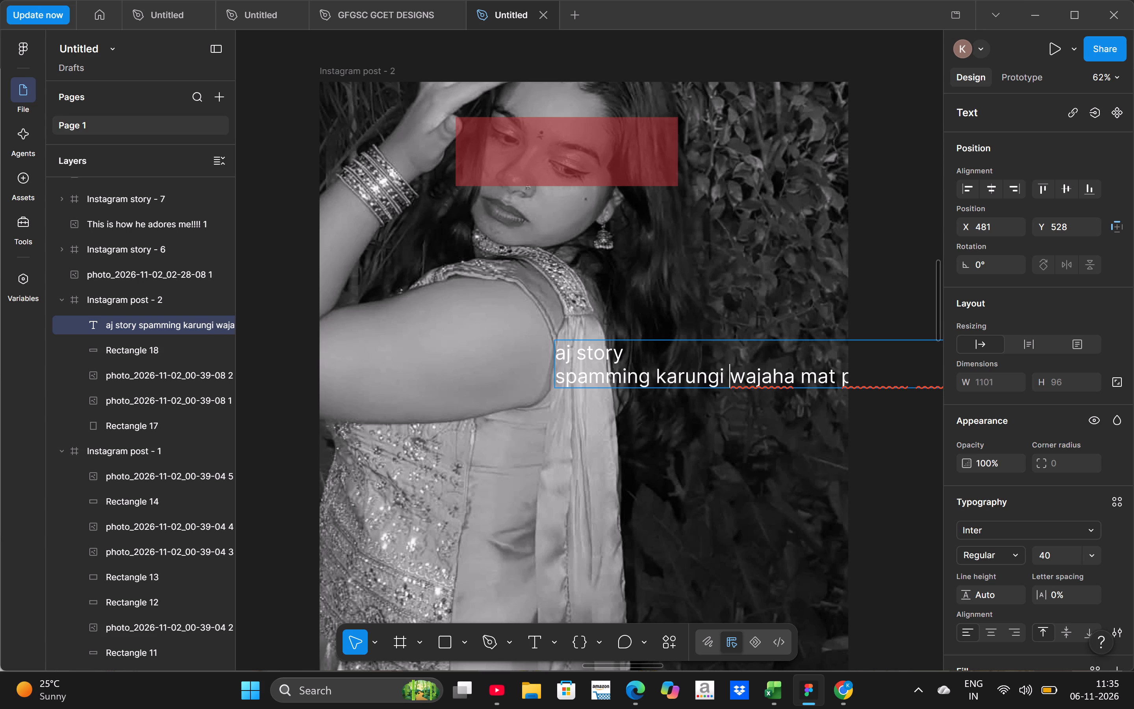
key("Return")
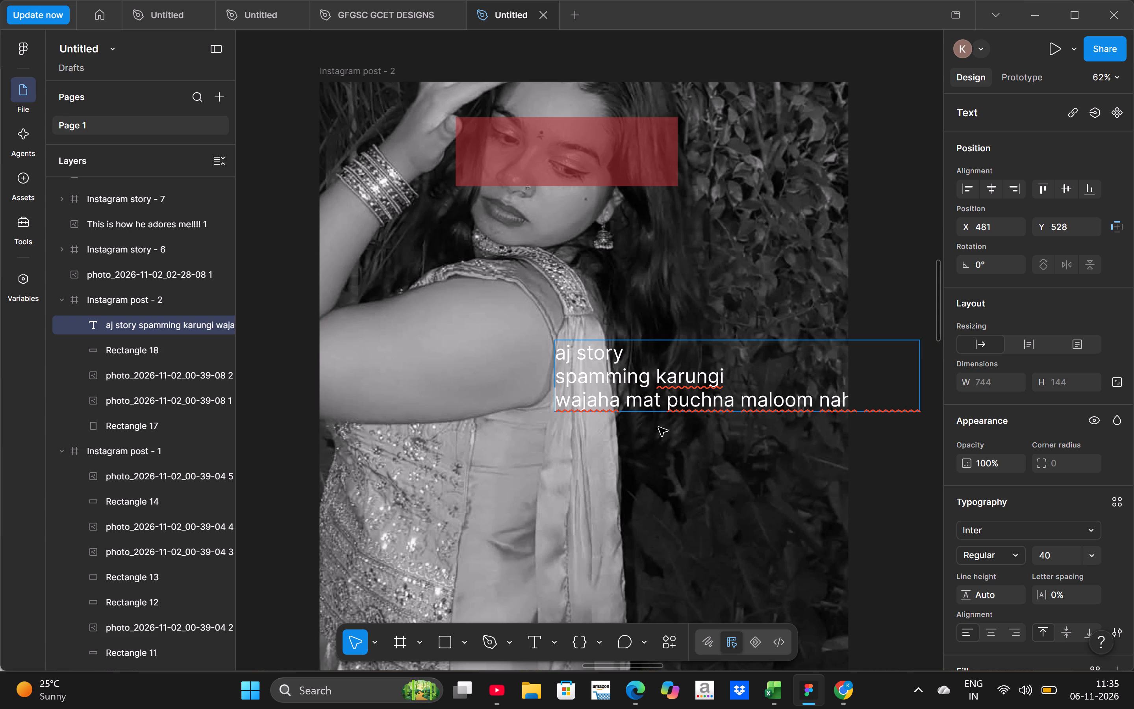
left_click(621, 401)
key("Return")
key("Right")
key("BackSpace")
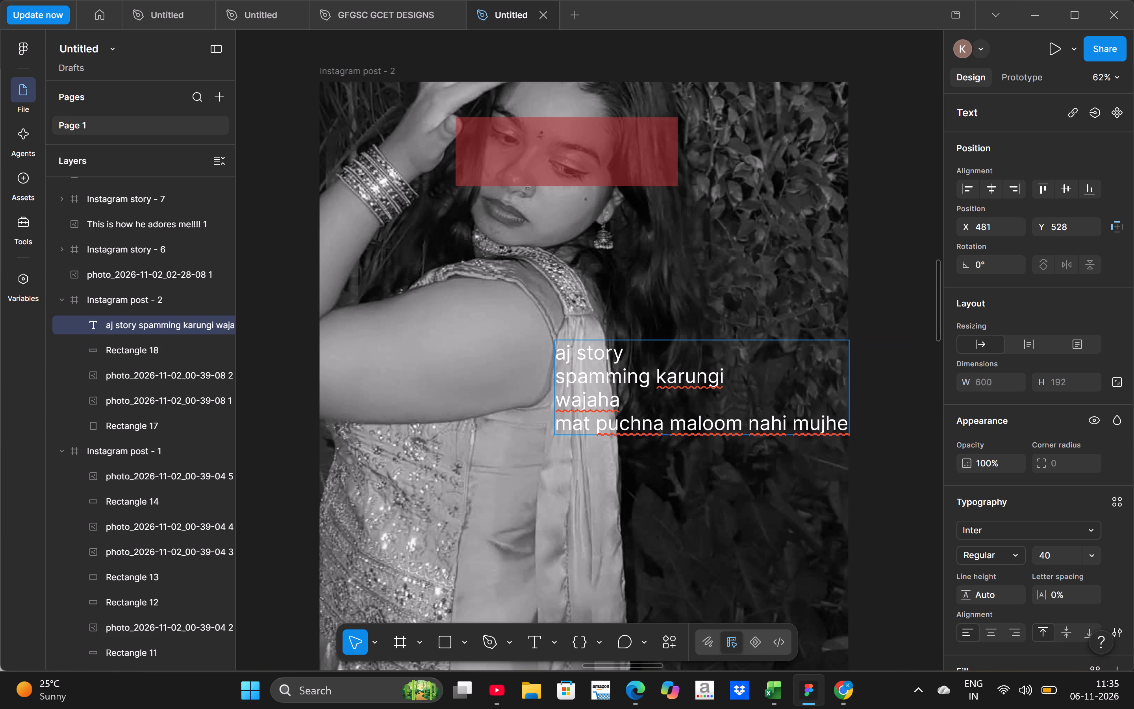
Split the rest of the caption so "mat", "puchna", "maloom", "nahi" and "mujhe" each stand on a separate line.
left_click(598, 424)
key("Return")
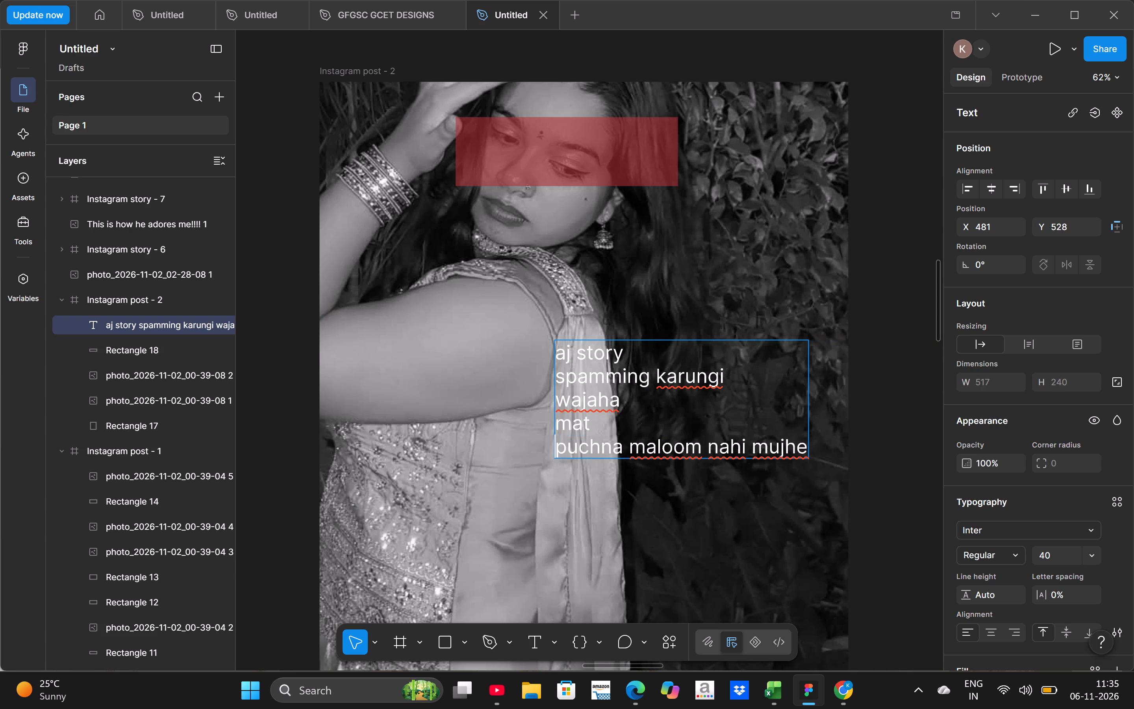
left_click(630, 447)
key("Return")
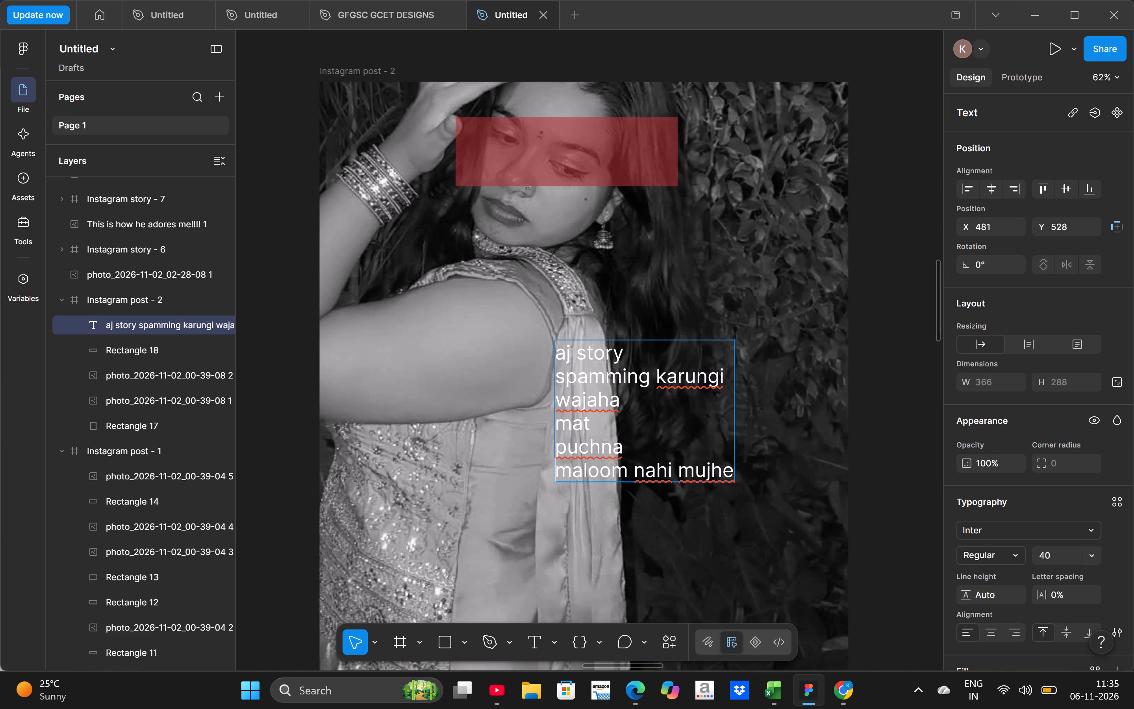
left_click(634, 470)
key("Return")
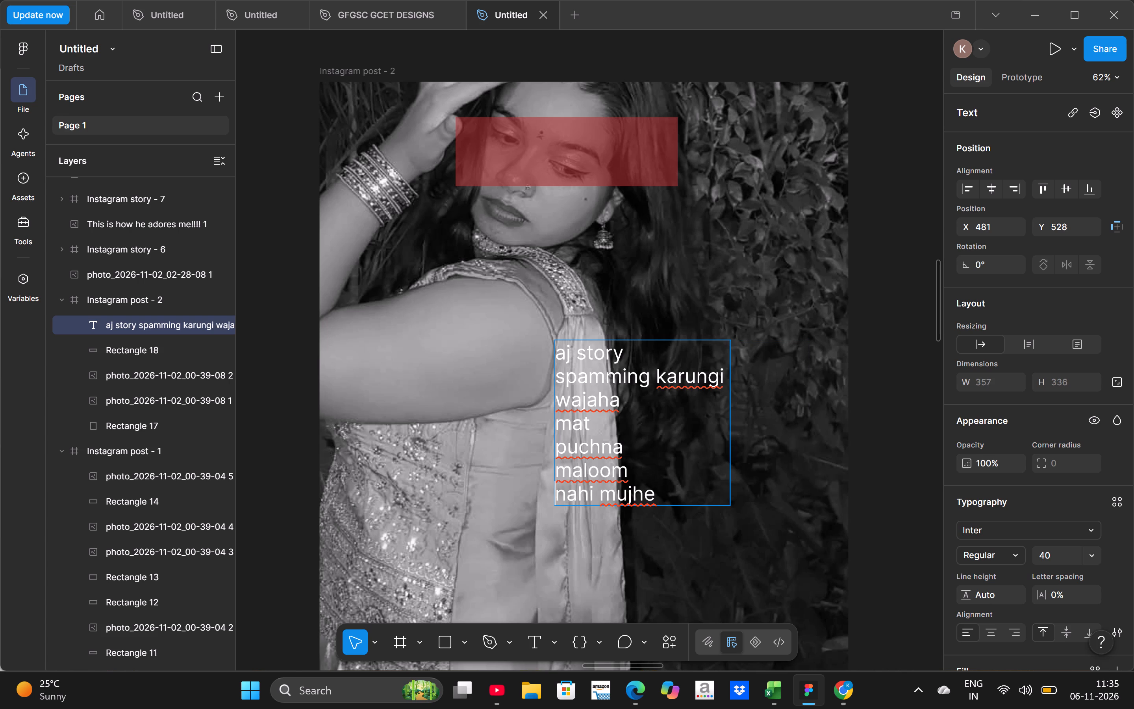
left_click(602, 497)
key("Return")
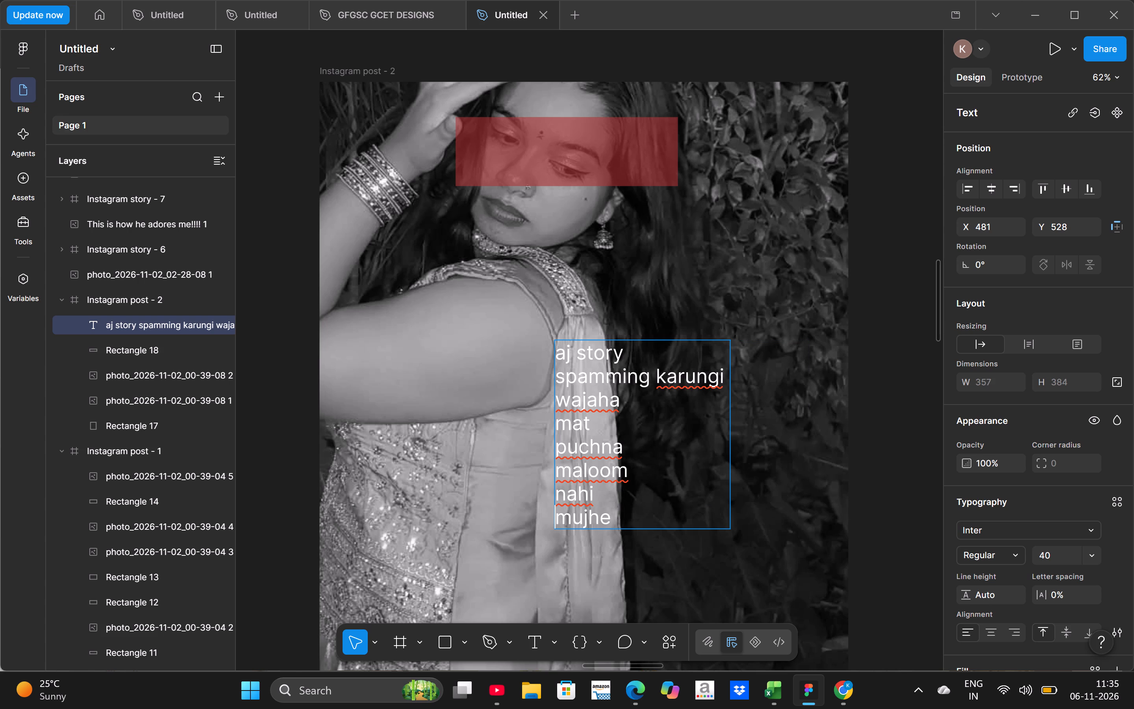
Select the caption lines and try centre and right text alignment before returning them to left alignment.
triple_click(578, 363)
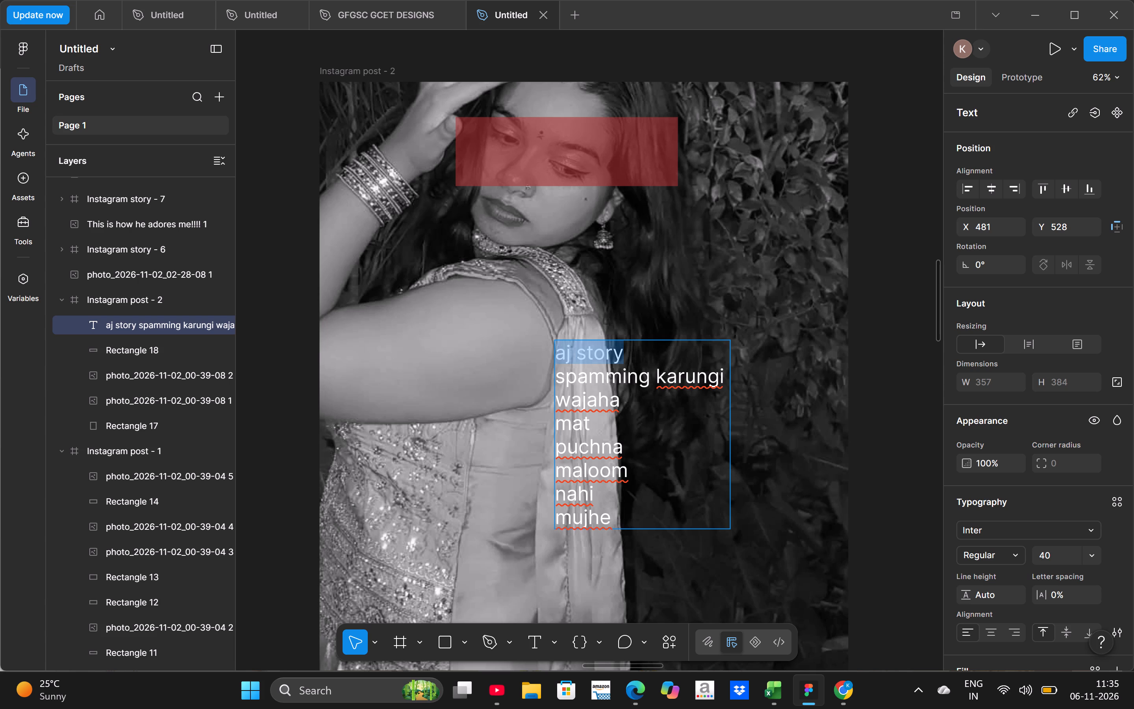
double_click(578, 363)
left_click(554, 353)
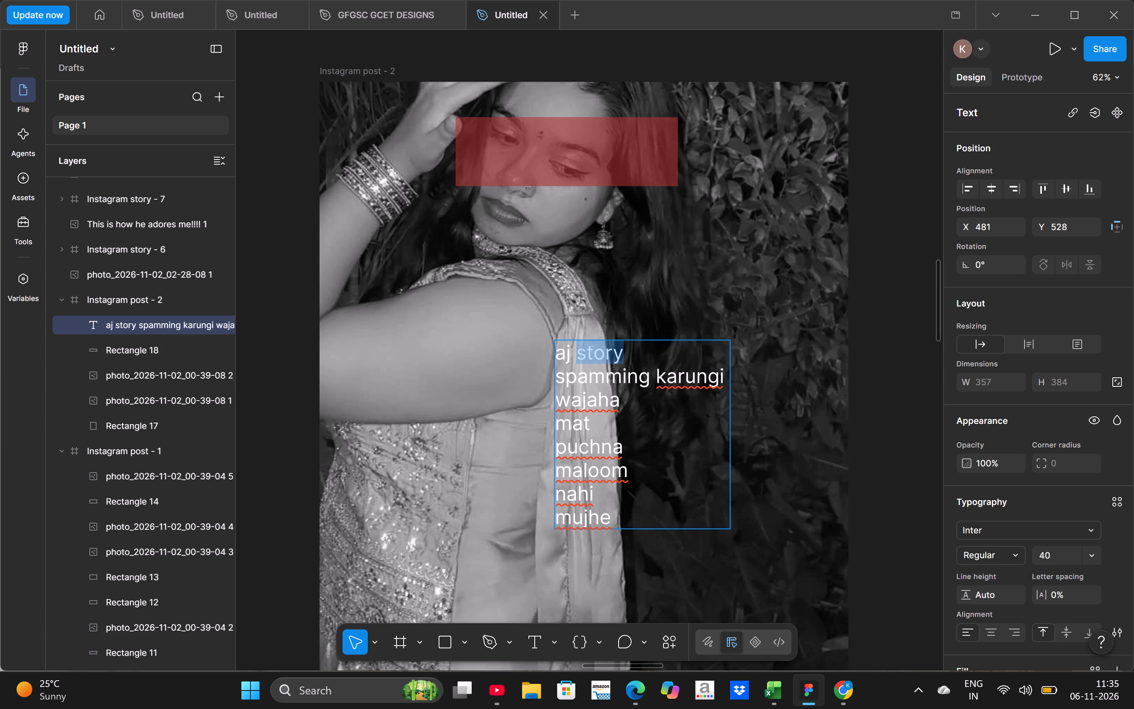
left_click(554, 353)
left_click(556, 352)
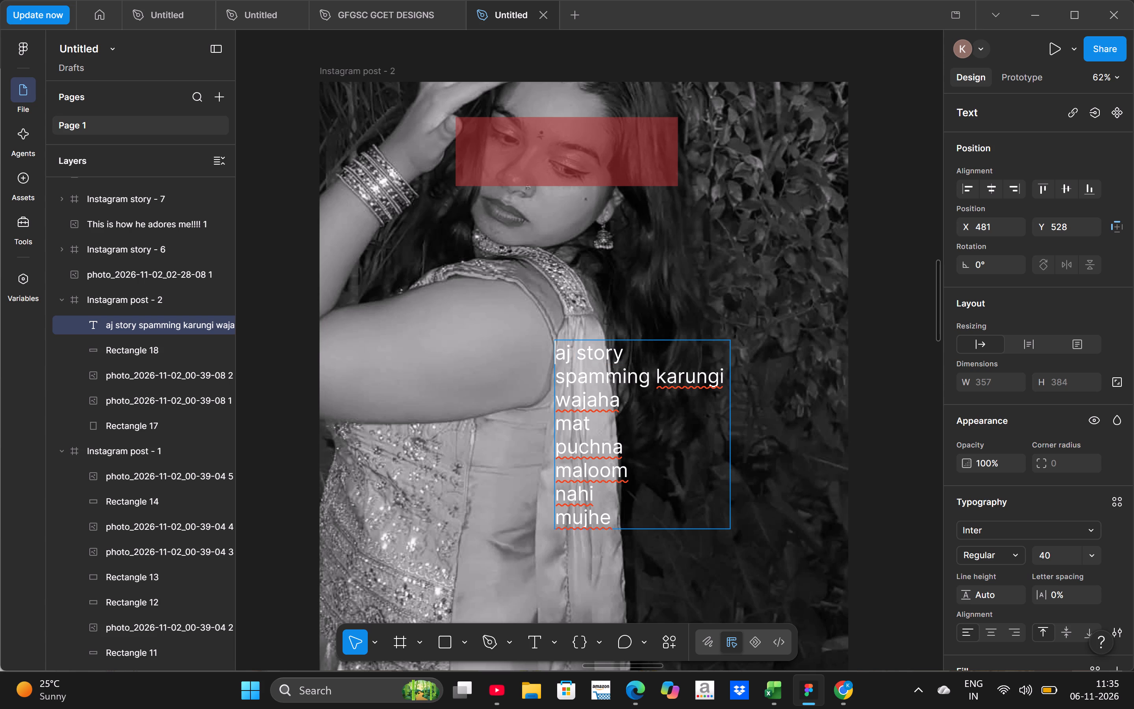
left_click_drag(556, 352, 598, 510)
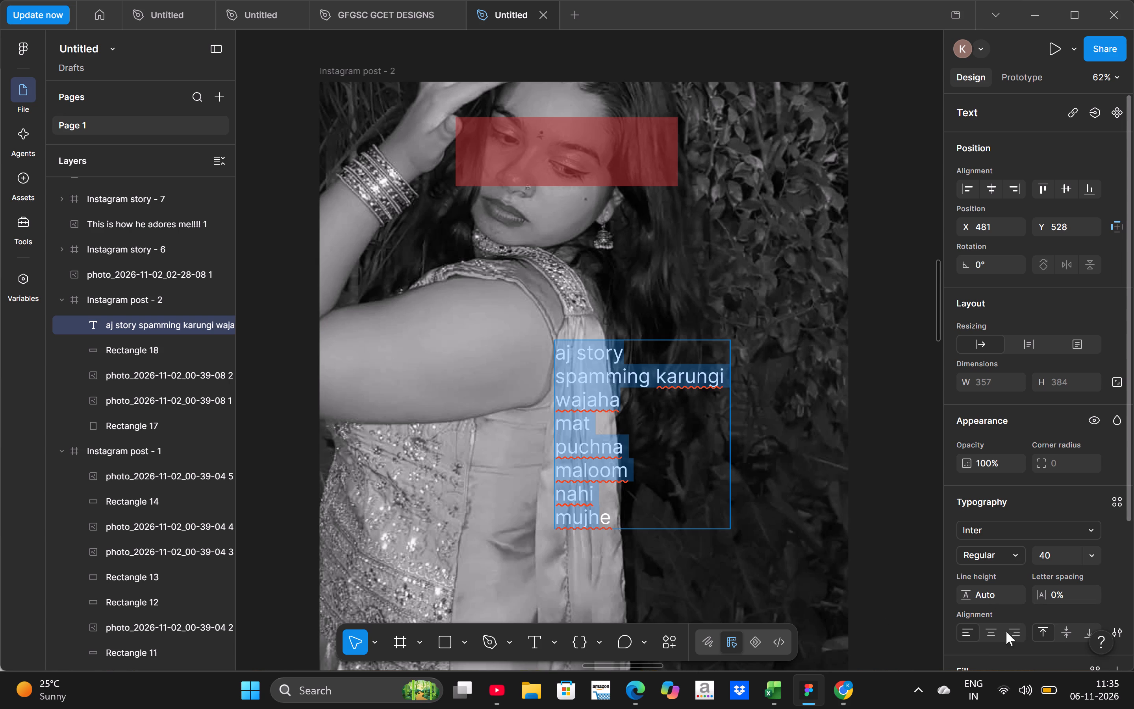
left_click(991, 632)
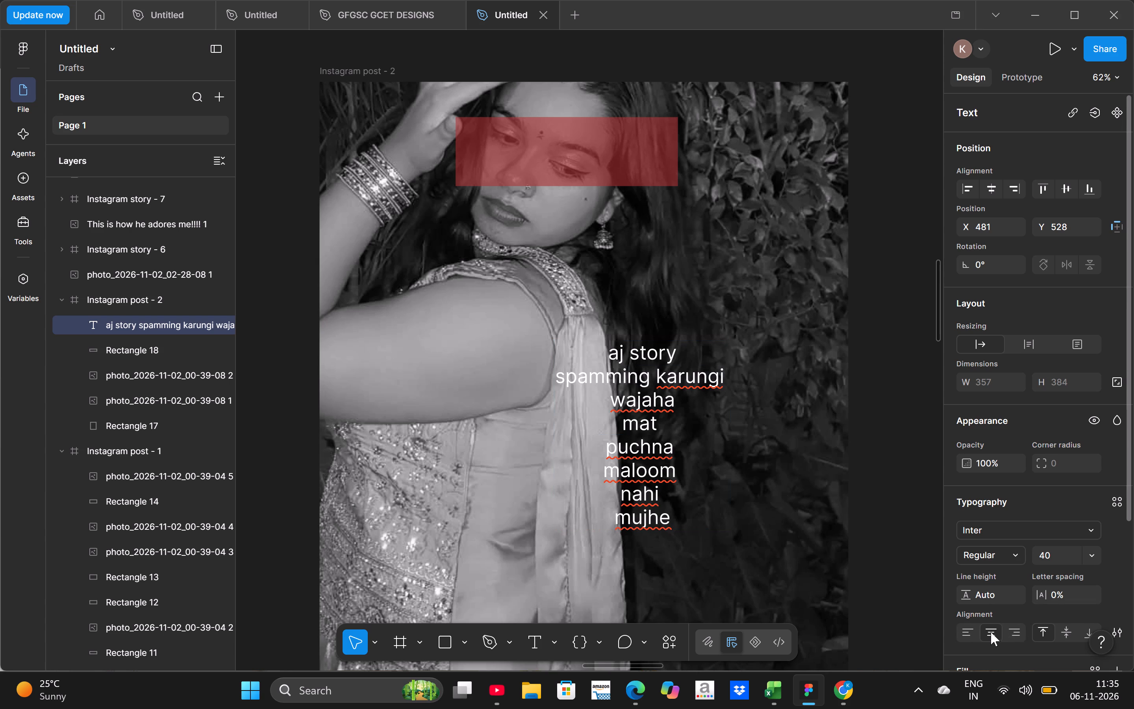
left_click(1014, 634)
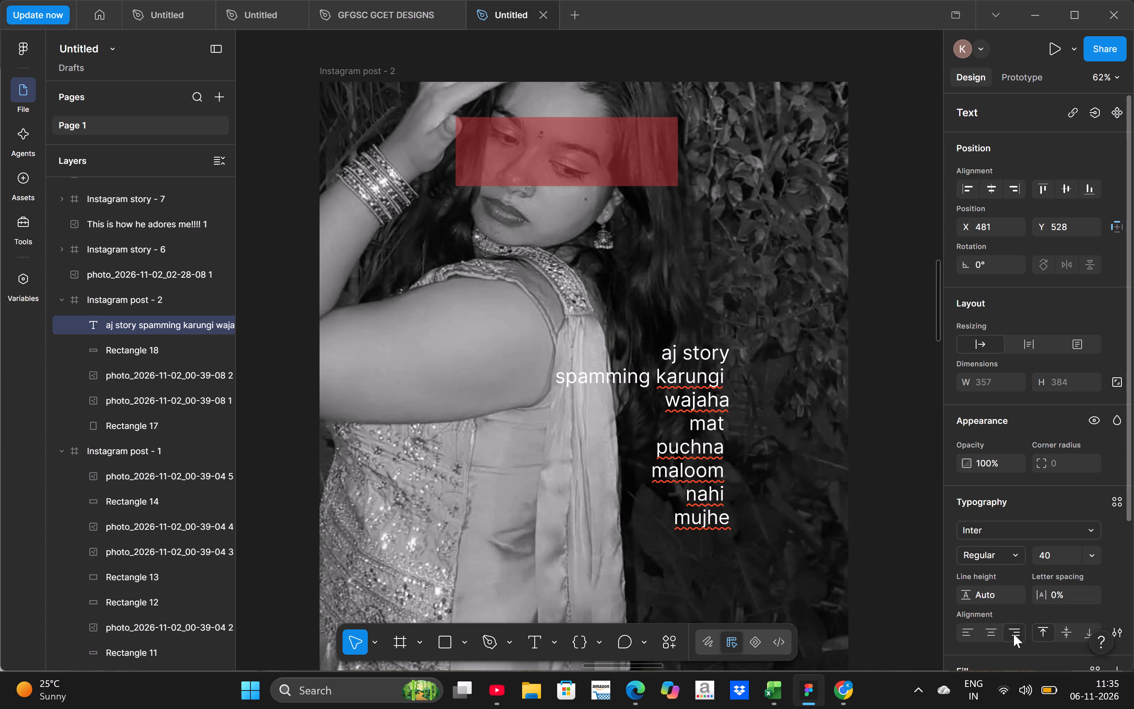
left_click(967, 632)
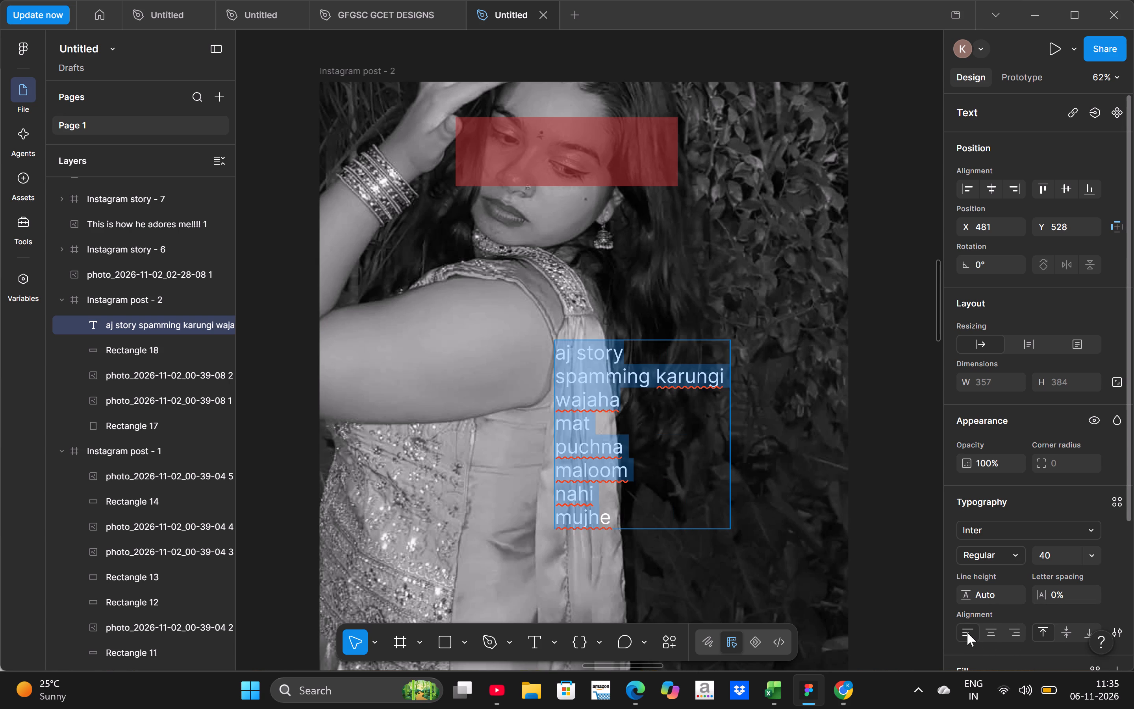
Right-align the caption text and move it near the right edge of Instagram post - 2, at about X 712, Y 470.
left_click(1012, 631)
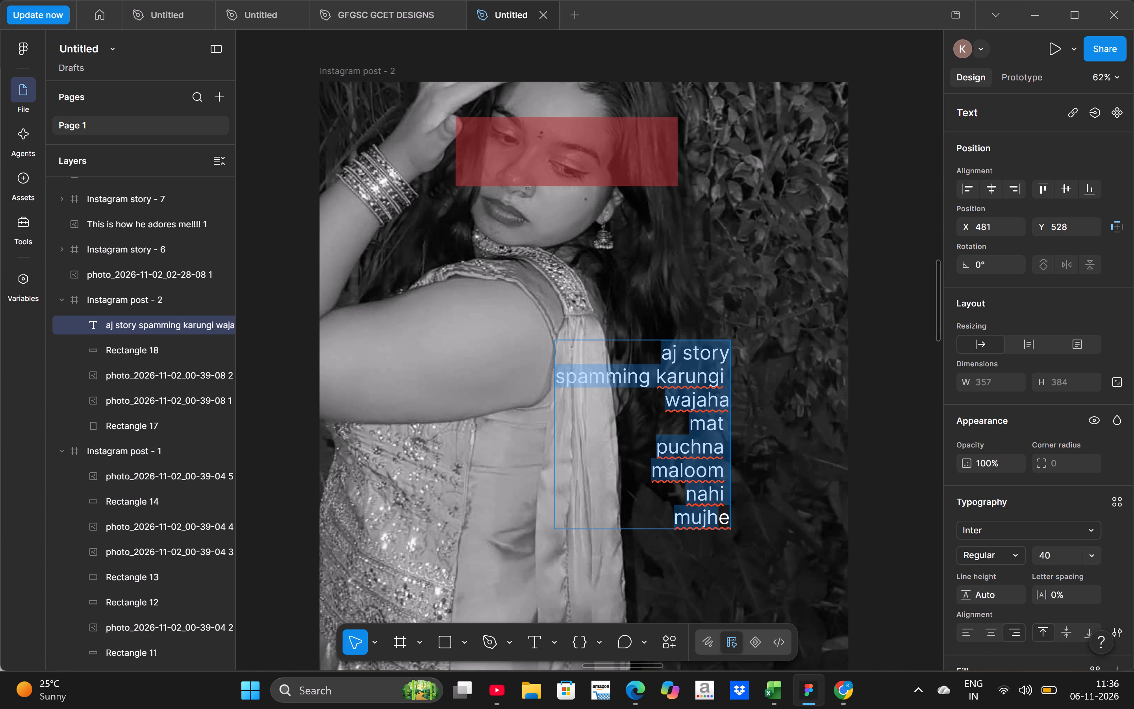
left_click(905, 356)
left_click_drag(691, 382, 809, 355)
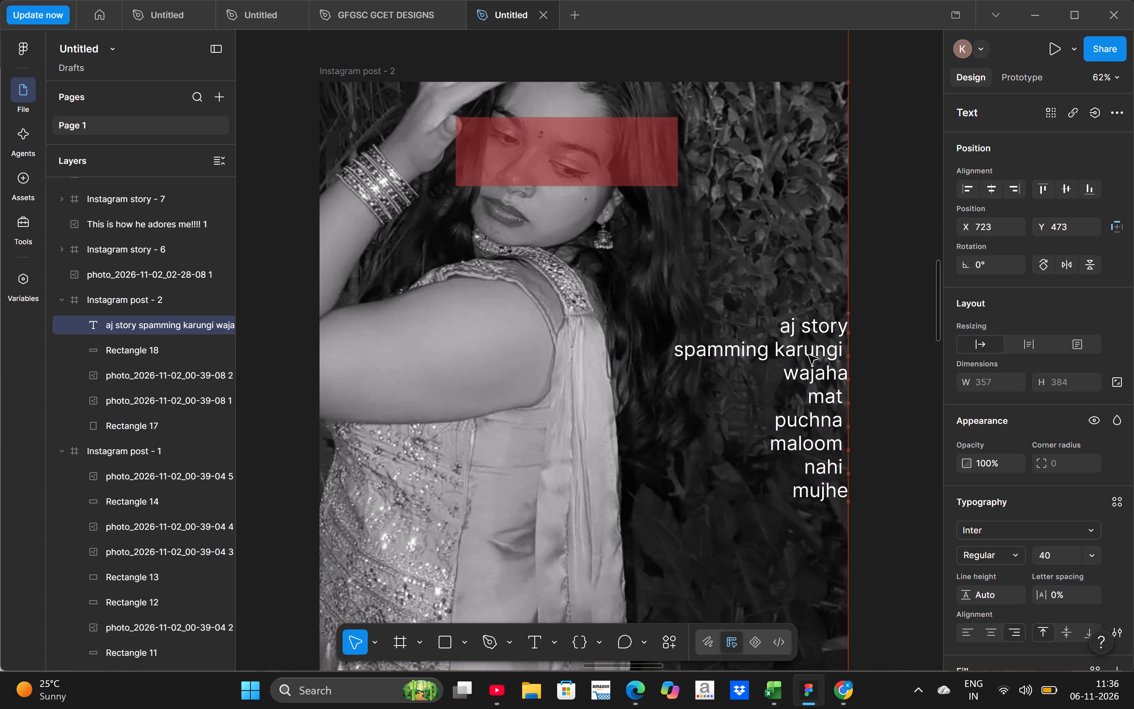
left_click_drag(809, 355, 805, 355)
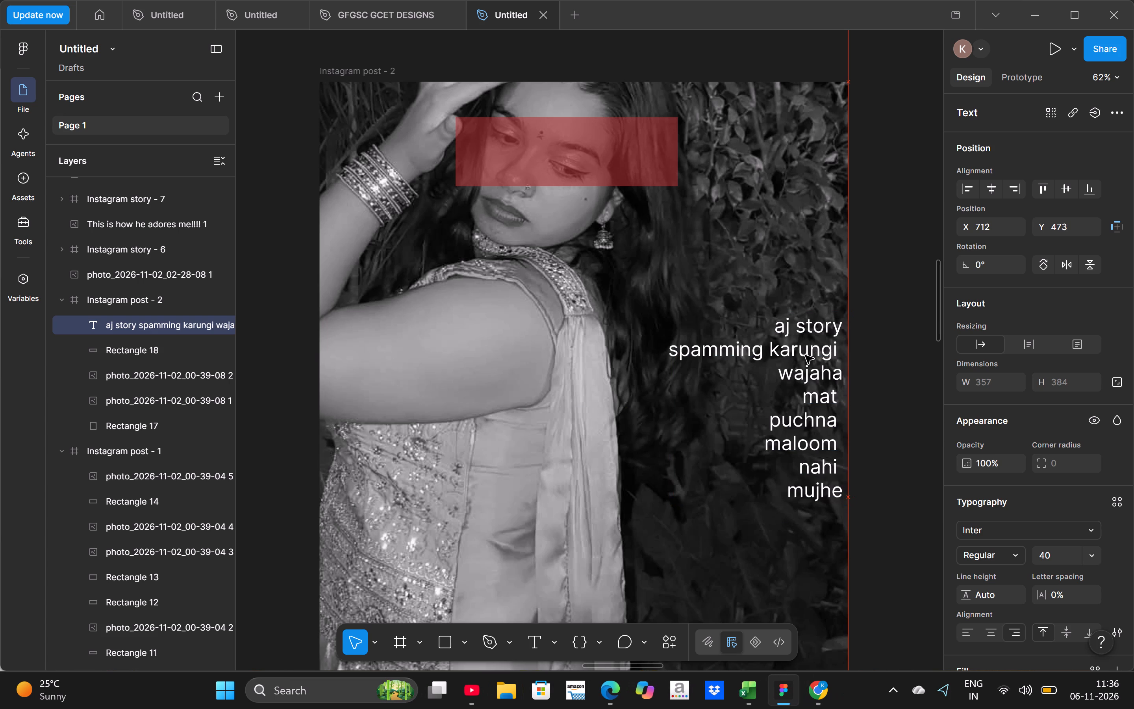
left_click_drag(805, 355, 805, 354)
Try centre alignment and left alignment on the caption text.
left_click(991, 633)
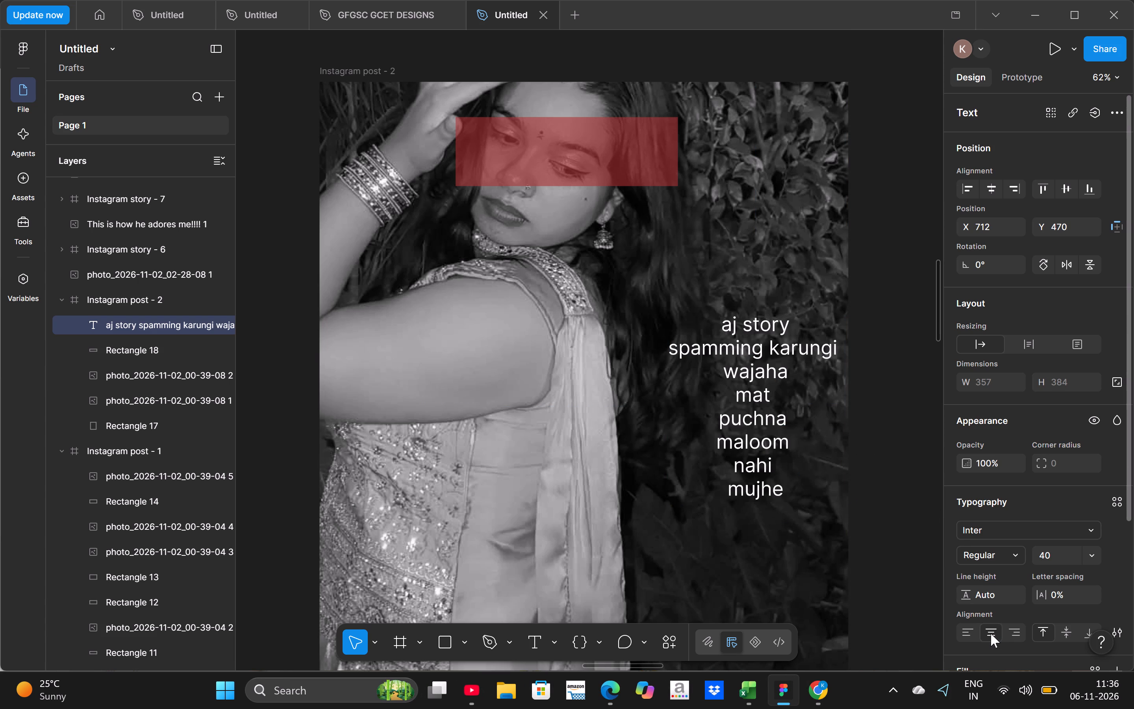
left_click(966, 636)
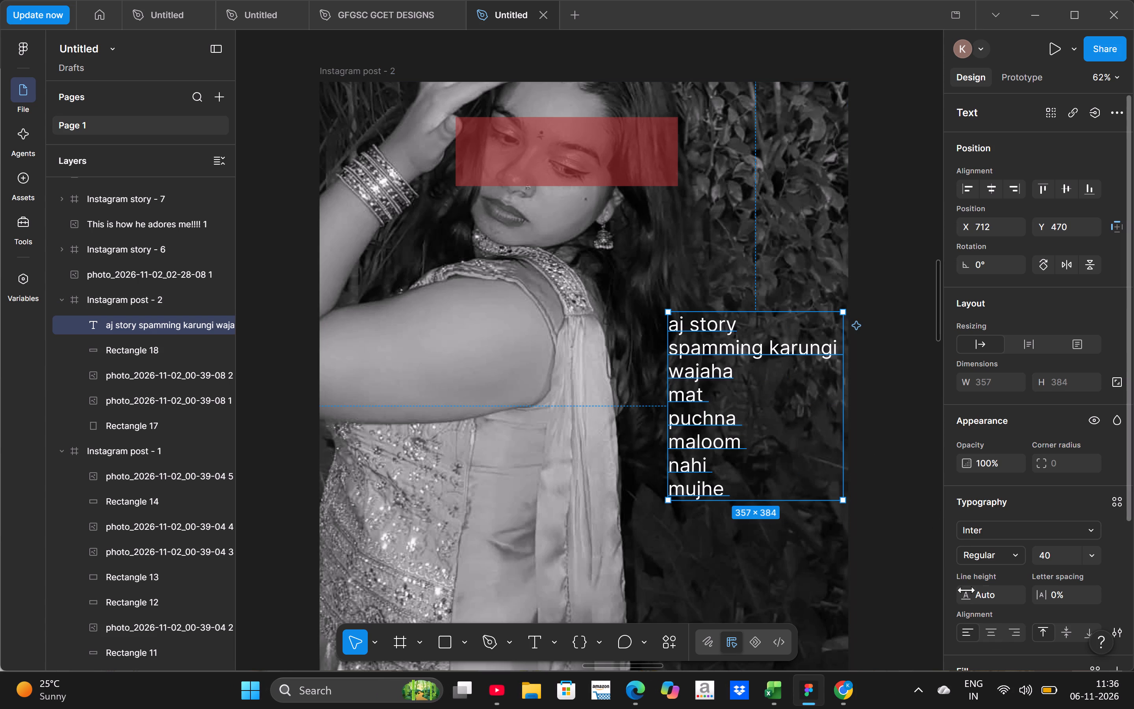
Add a line break in the caption so that "karungi" sits on its own line below "spamming".
left_click(765, 349)
double_click(769, 349)
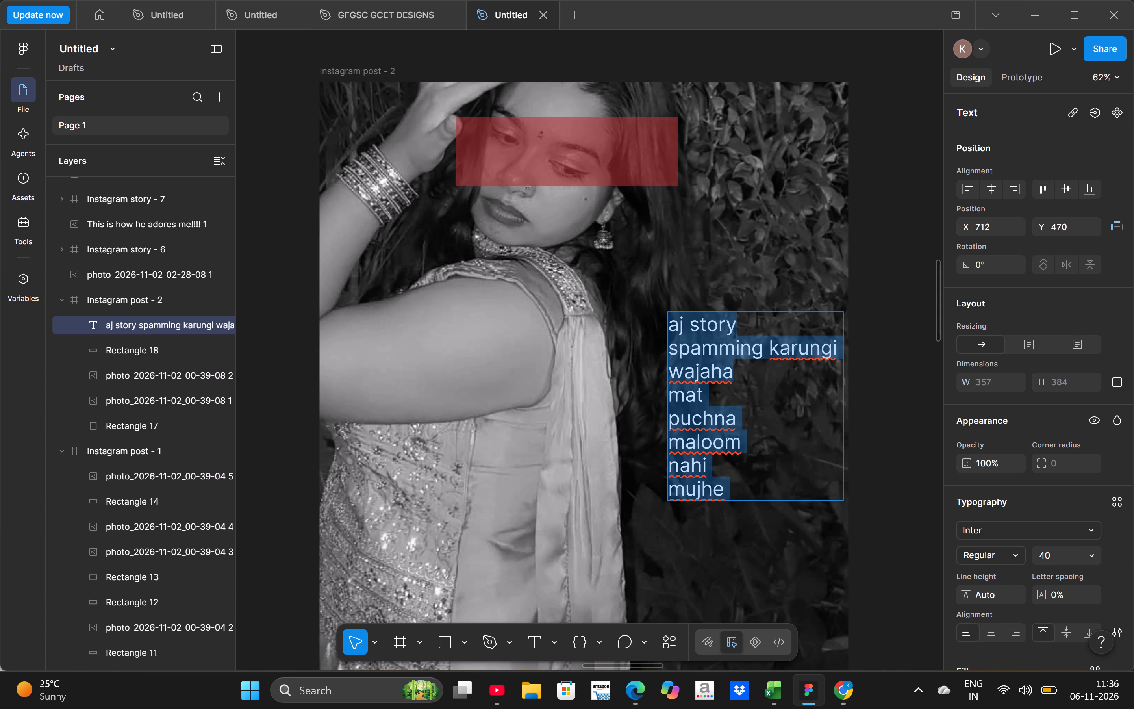
left_click(769, 349)
key("Return")
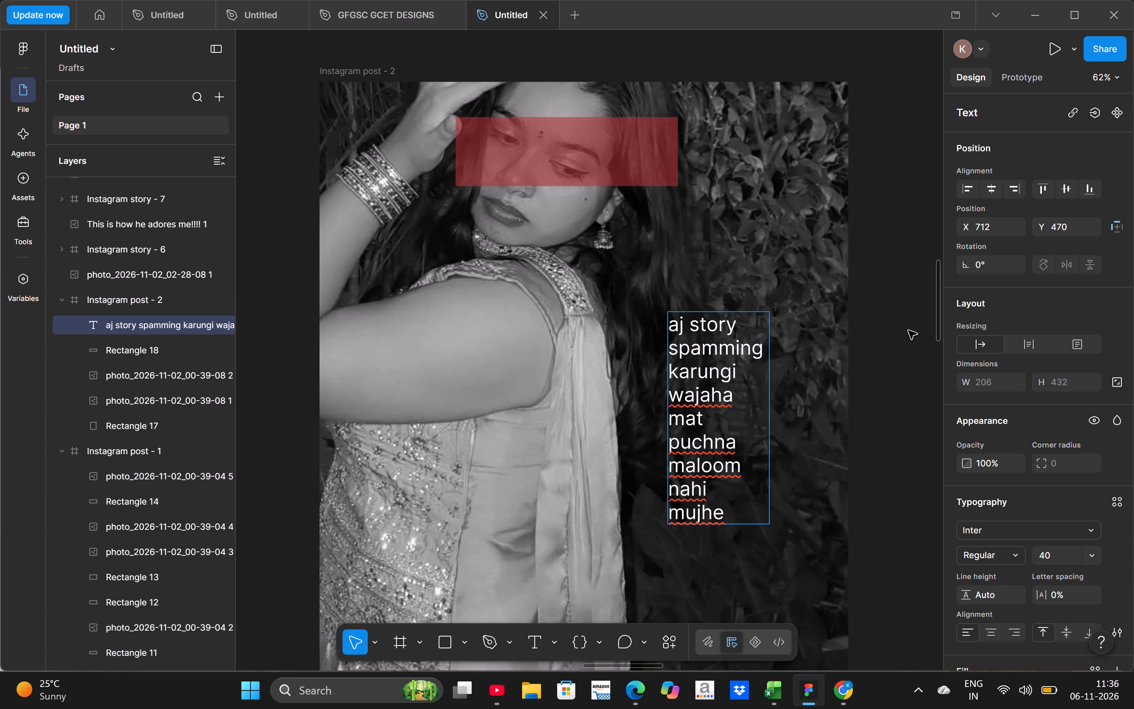
left_click(908, 330)
Move the caption closer to the post's right edge, at about X 857, Y 468, and right-align its text.
left_click_drag(742, 393, 811, 392)
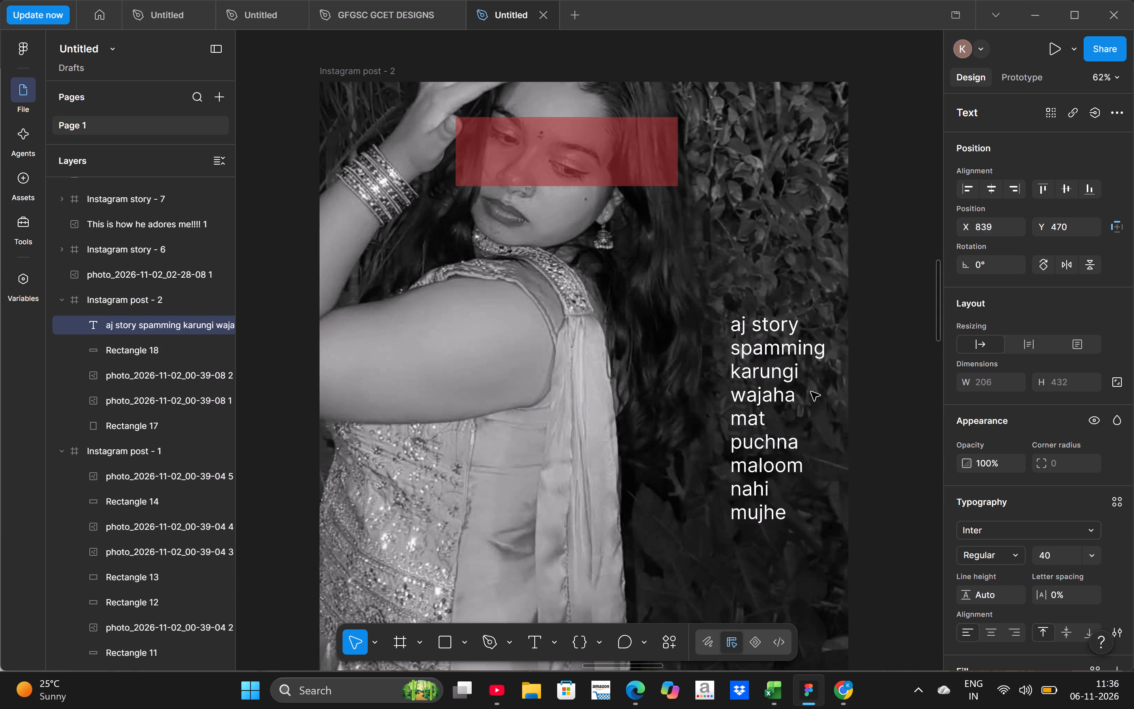
left_click_drag(811, 392, 813, 392)
left_click(1014, 633)
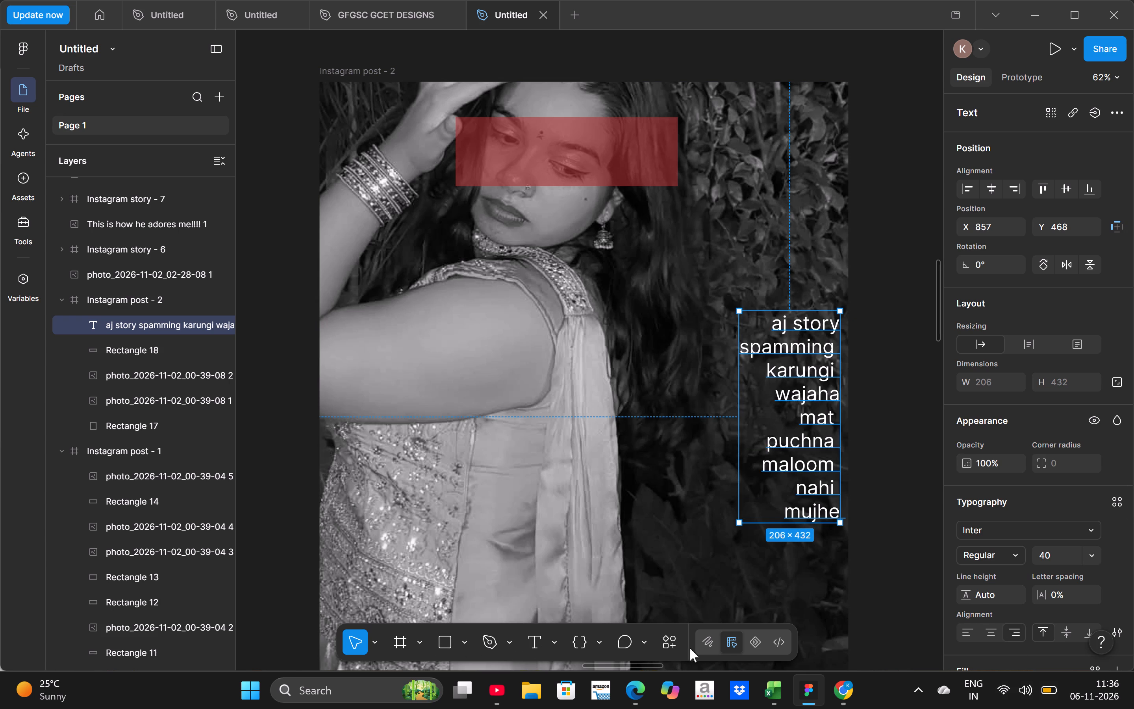
Change the caption text's fill colour to dark red 9E2929.
scroll(986, 564, "down", 3)
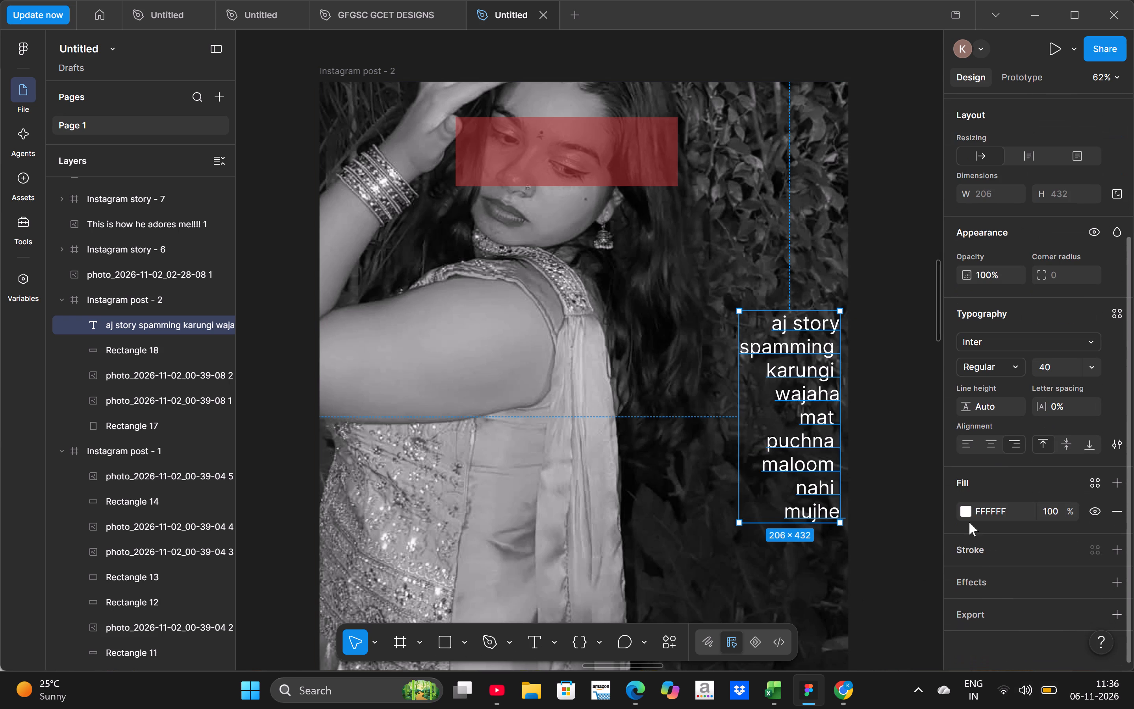
left_click(963, 503)
left_click(965, 513)
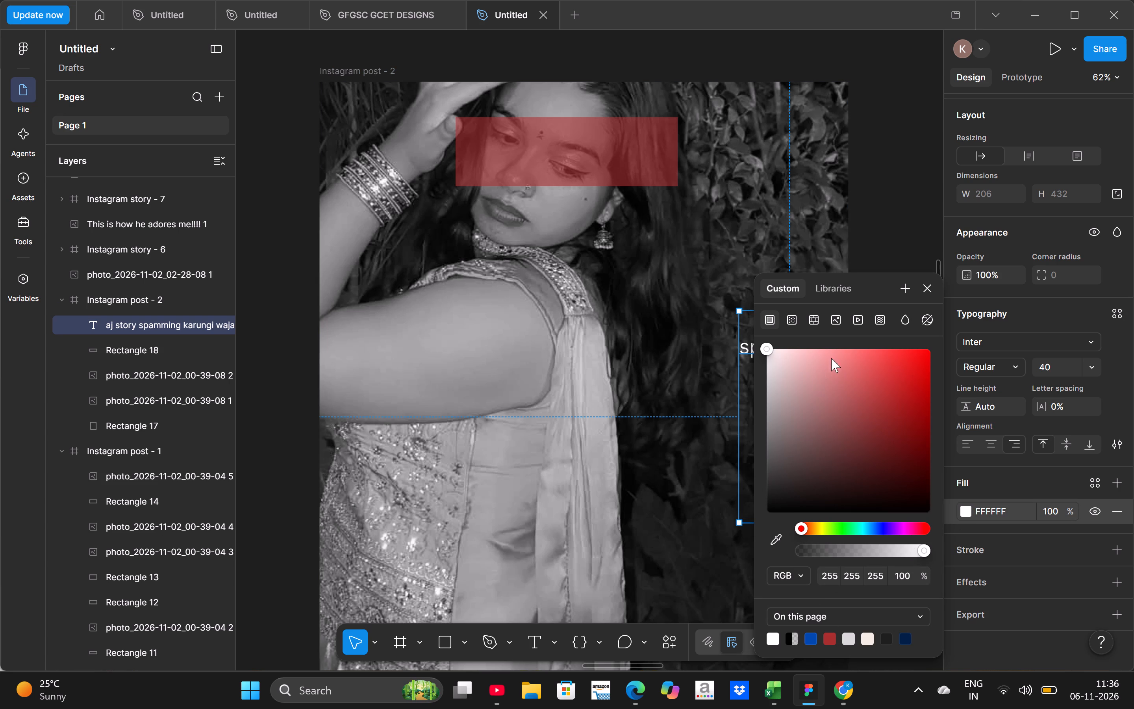
Change the caption text's fill colour to dark red 9E2929.
left_click(833, 370)
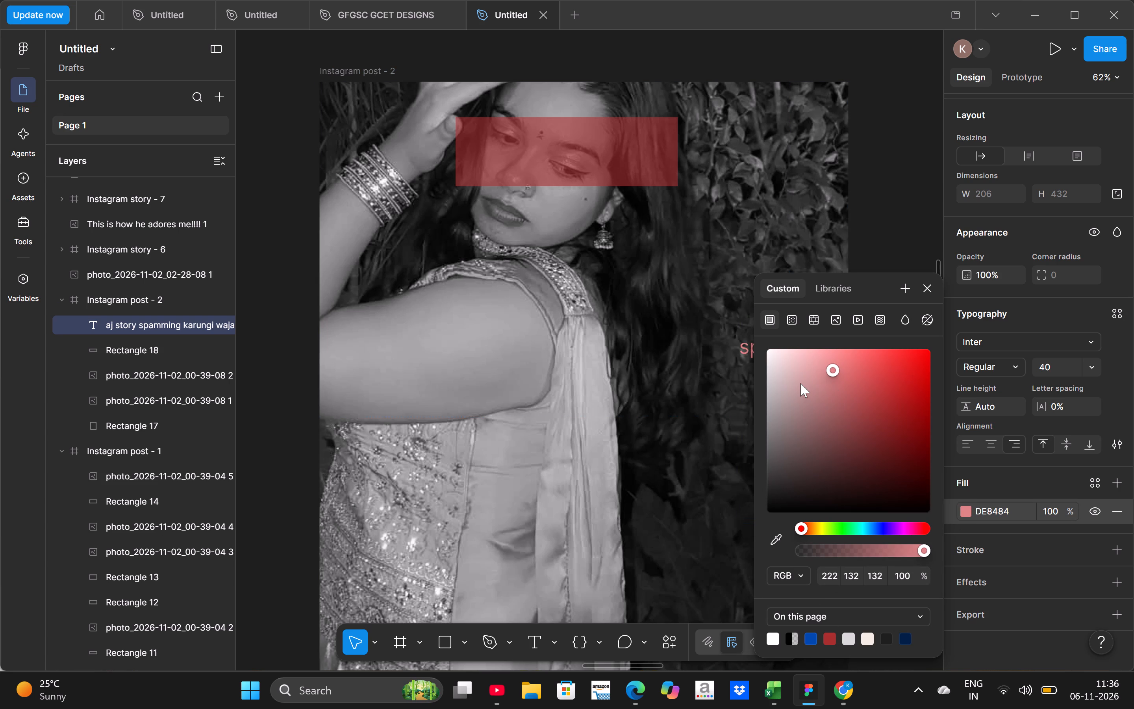
left_click(830, 633)
left_click_drag(885, 405, 856, 396)
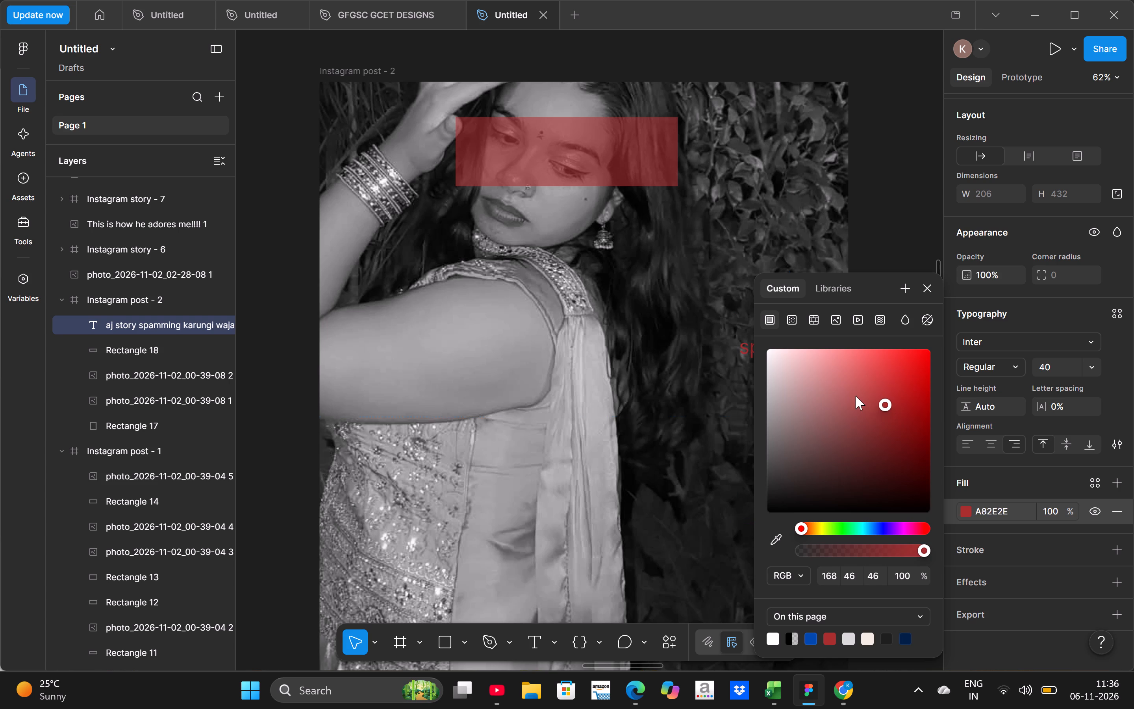
left_click_drag(856, 396, 888, 412)
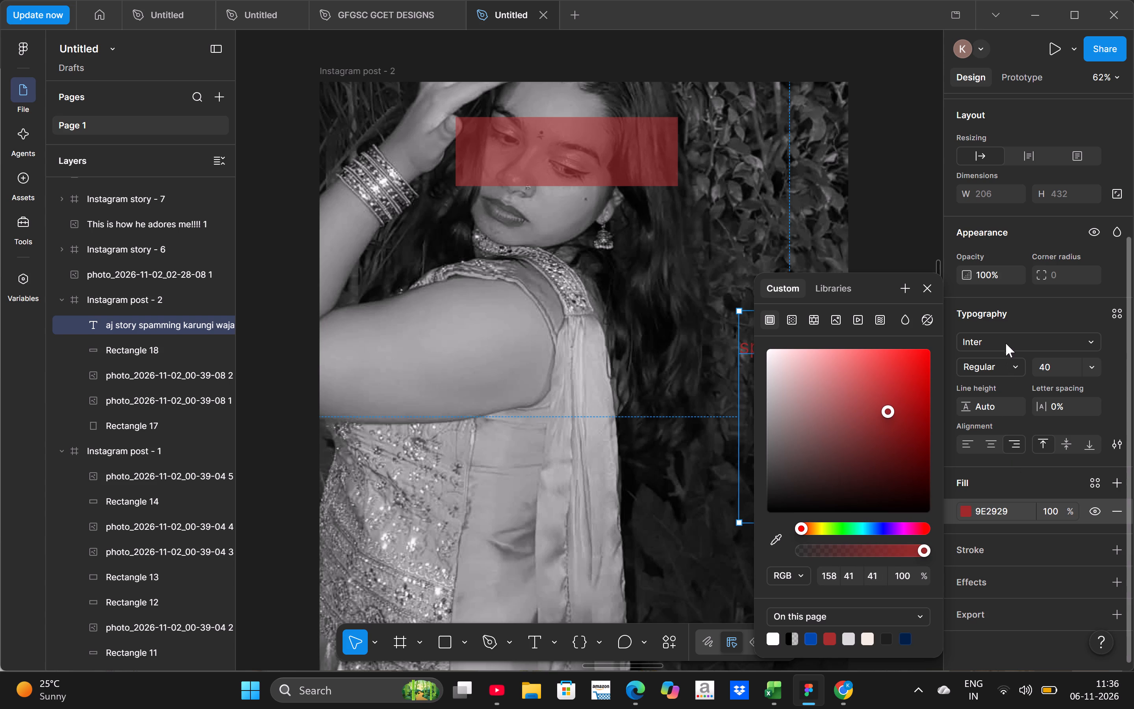
Set the caption's font to Inria Serif.
left_click(1004, 340)
left_click(853, 396)
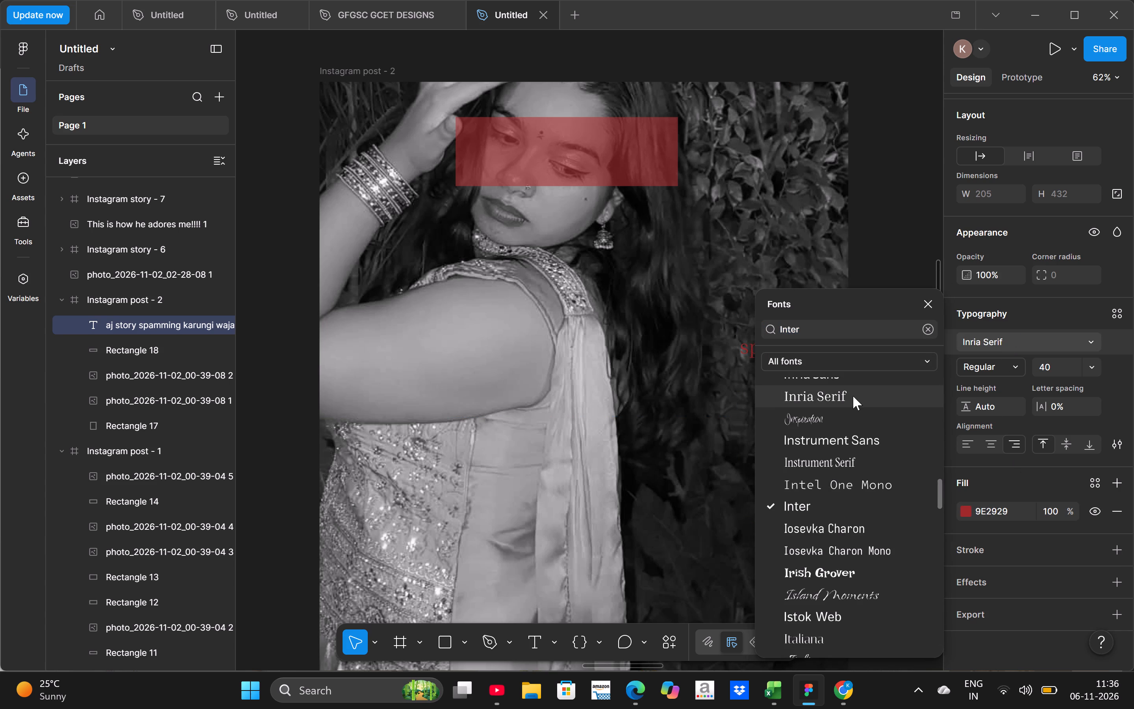
Browse the fonts alphabetically before Inria Serif, back to those starting with G, previewing alternative typefaces on the caption.
left_click(1023, 332)
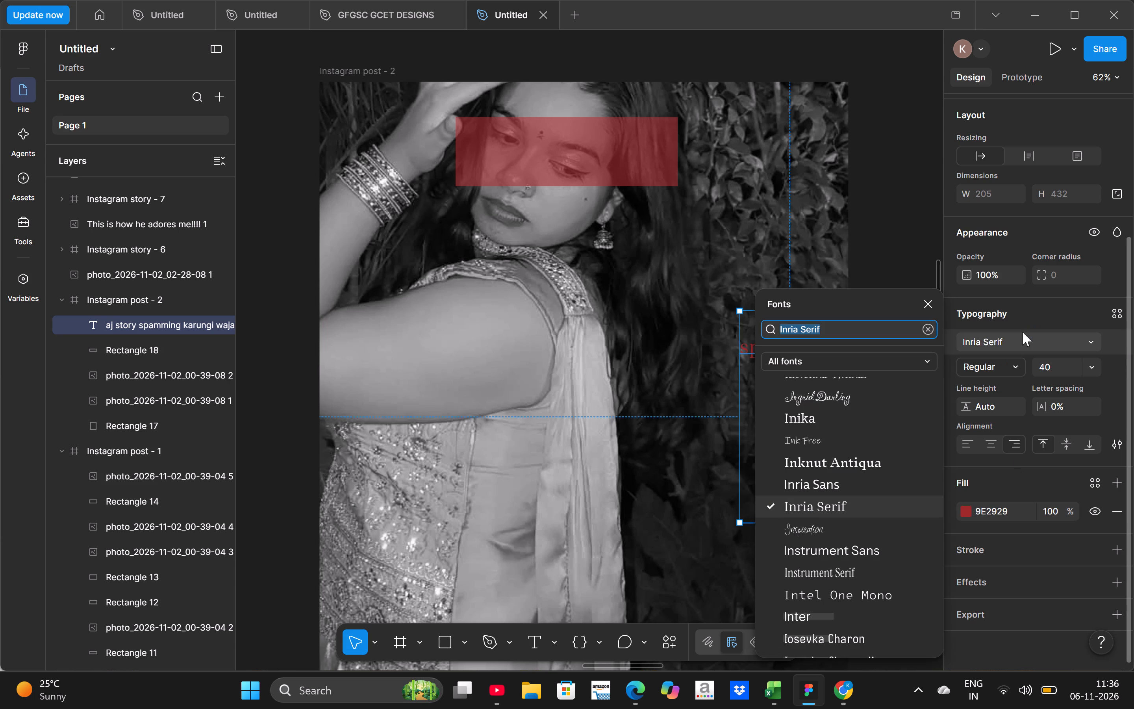
scroll(833, 444, "up", 4)
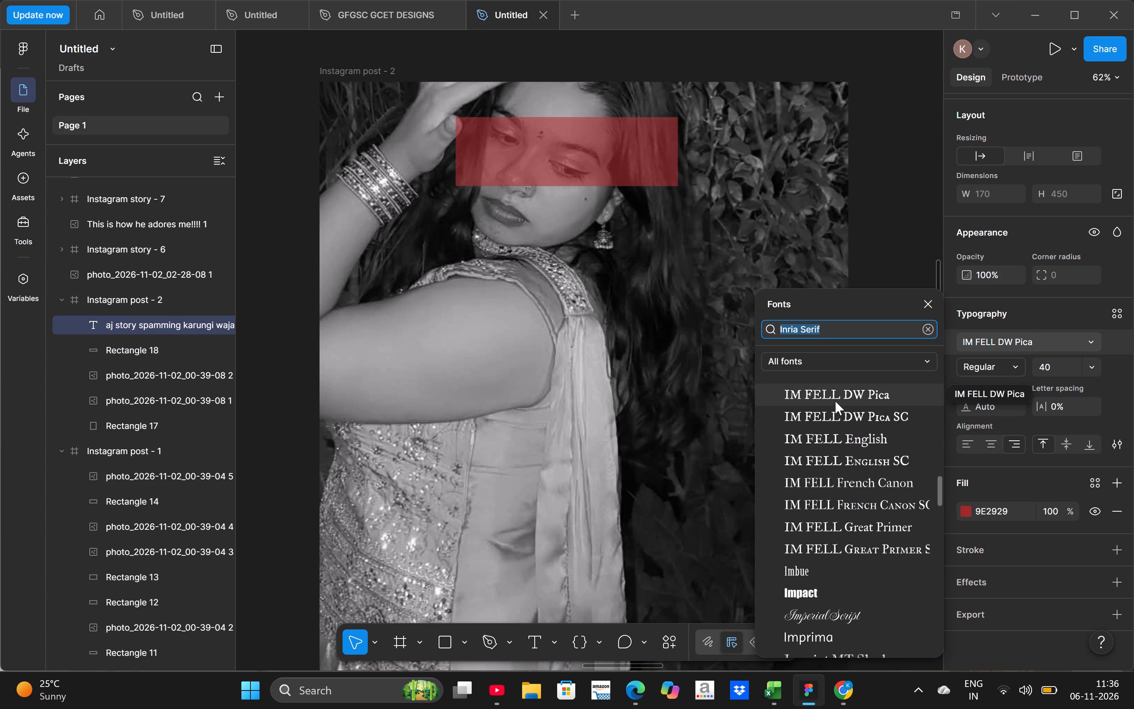
scroll(856, 241, "down", 1)
scroll(840, 395, "up", 3)
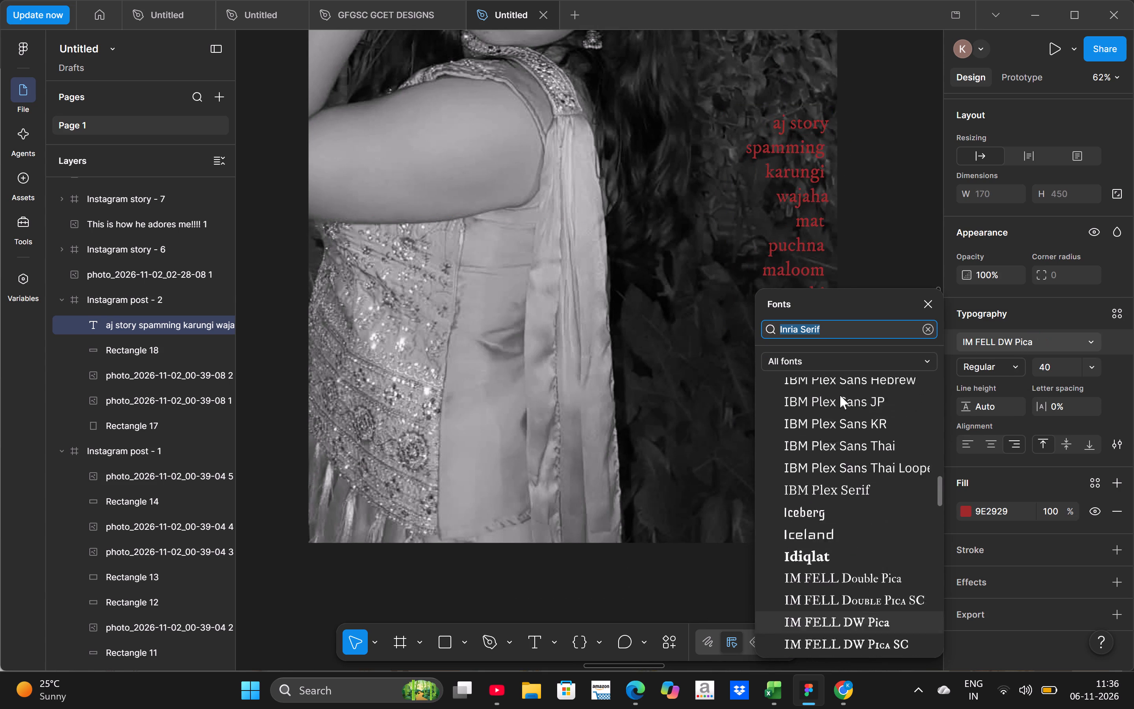
scroll(840, 395, "up", 8)
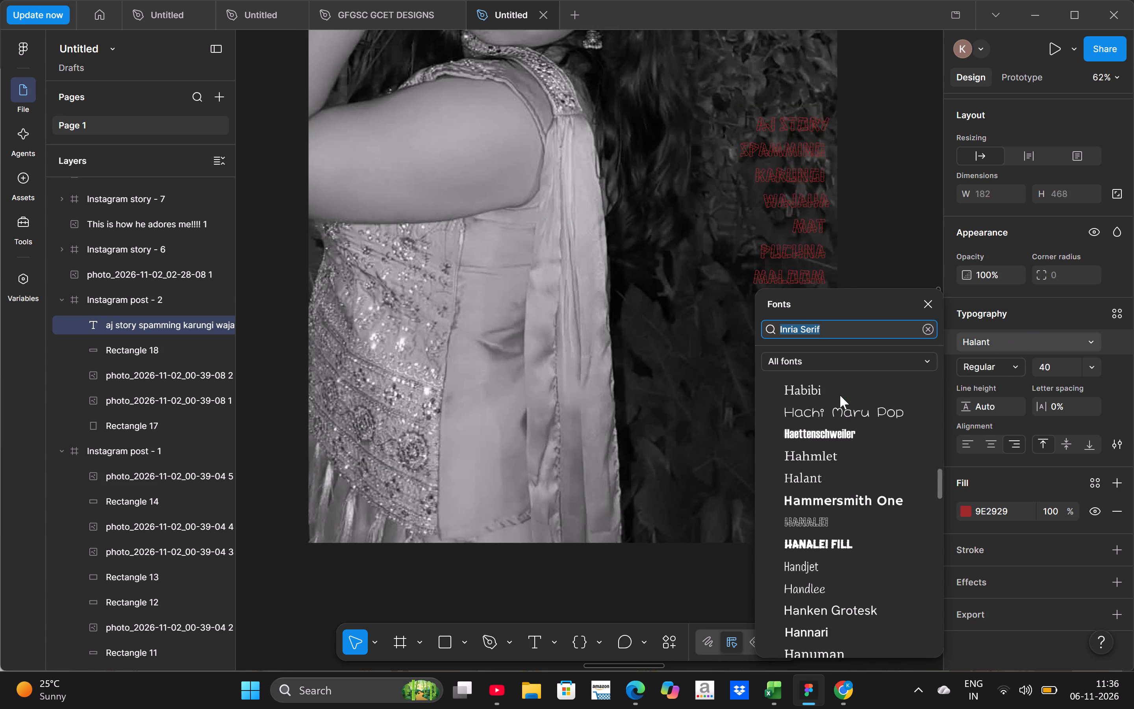
scroll(825, 415, "up", 1)
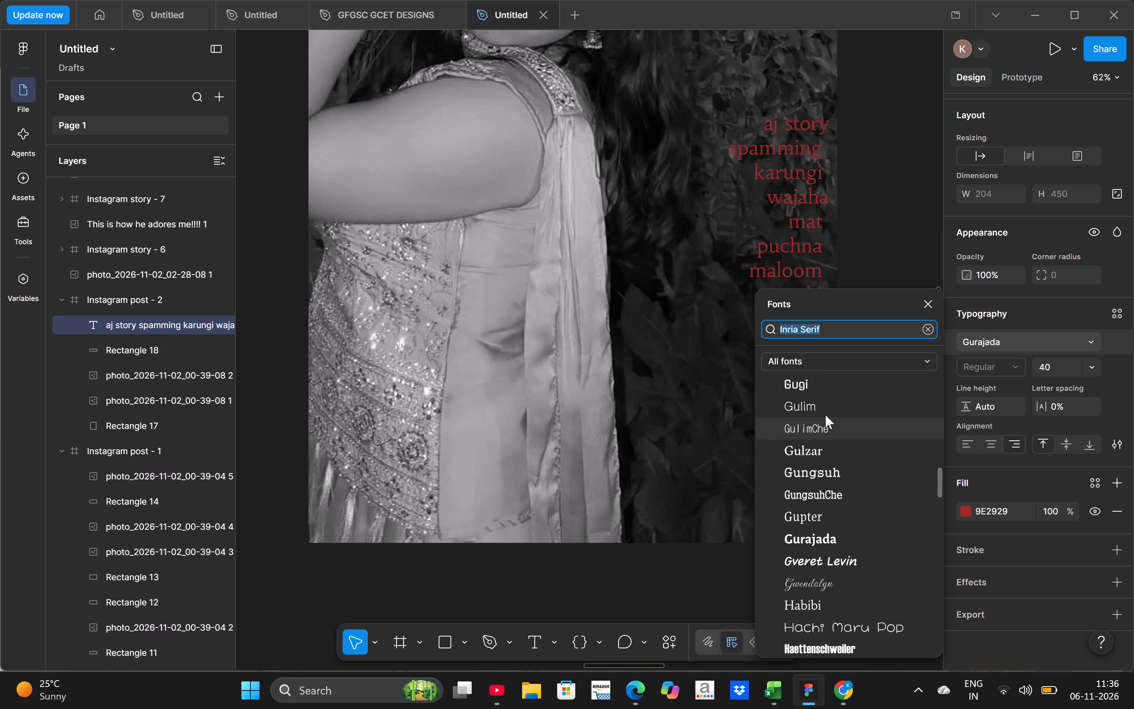
scroll(825, 415, "up", 4)
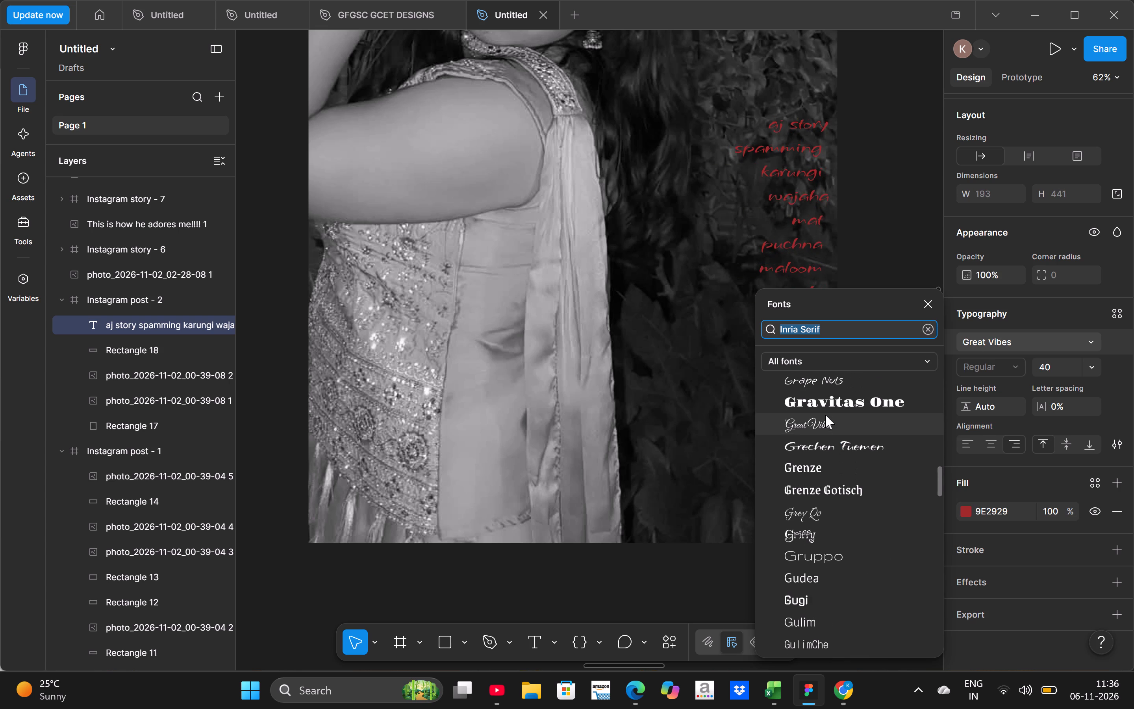
Change the caption's font to Garamond in the Bold style.
left_click(925, 331)
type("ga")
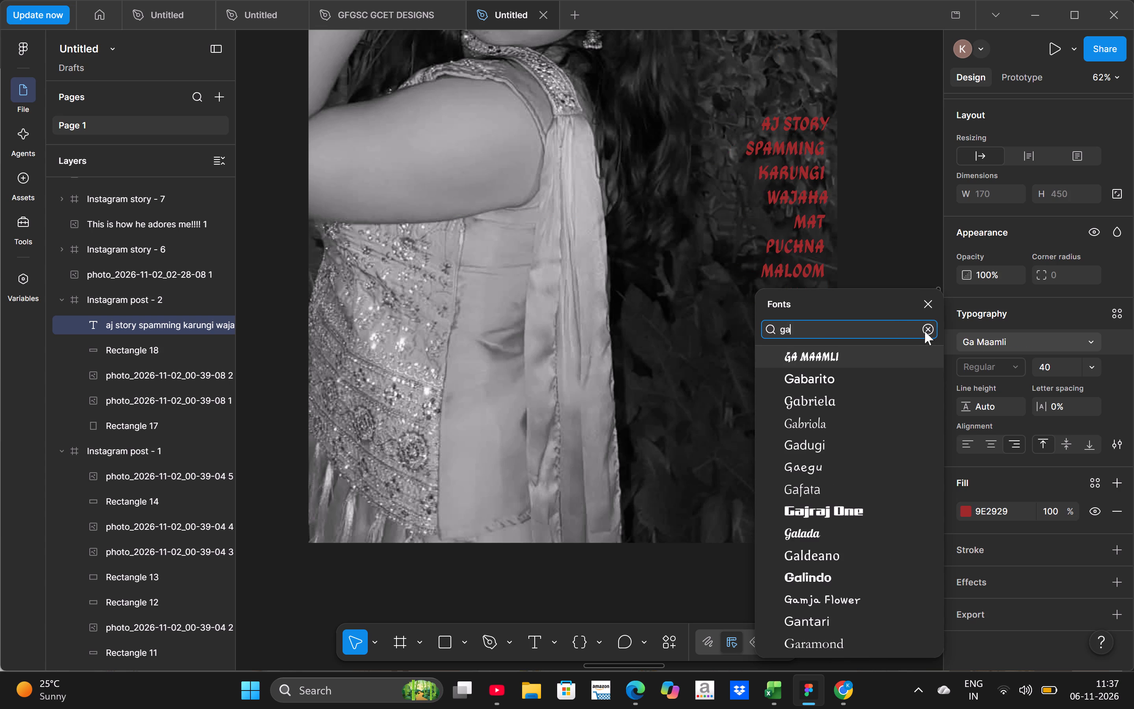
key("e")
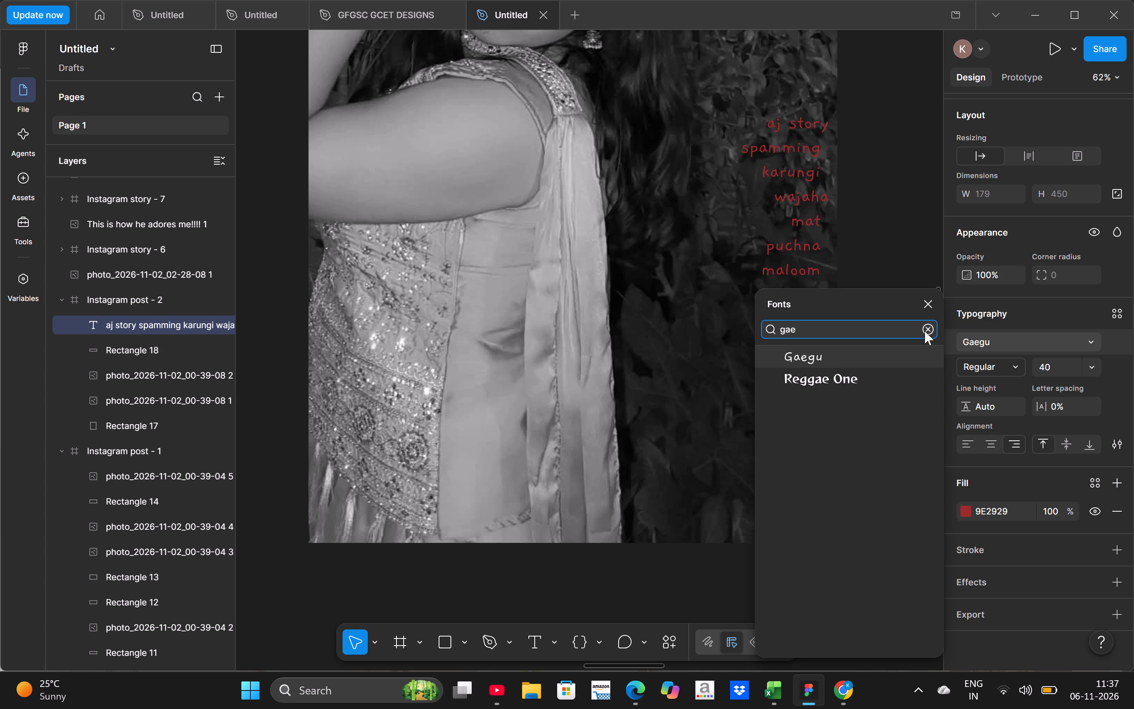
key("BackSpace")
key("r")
left_click(878, 356)
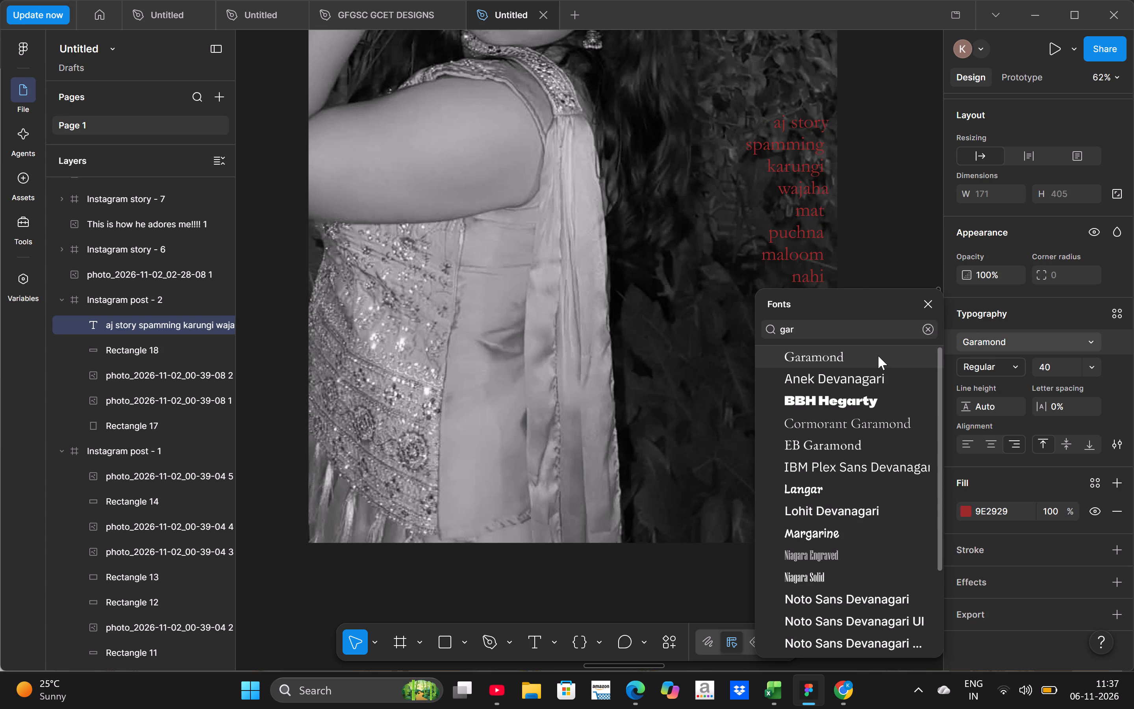
left_click(1008, 362)
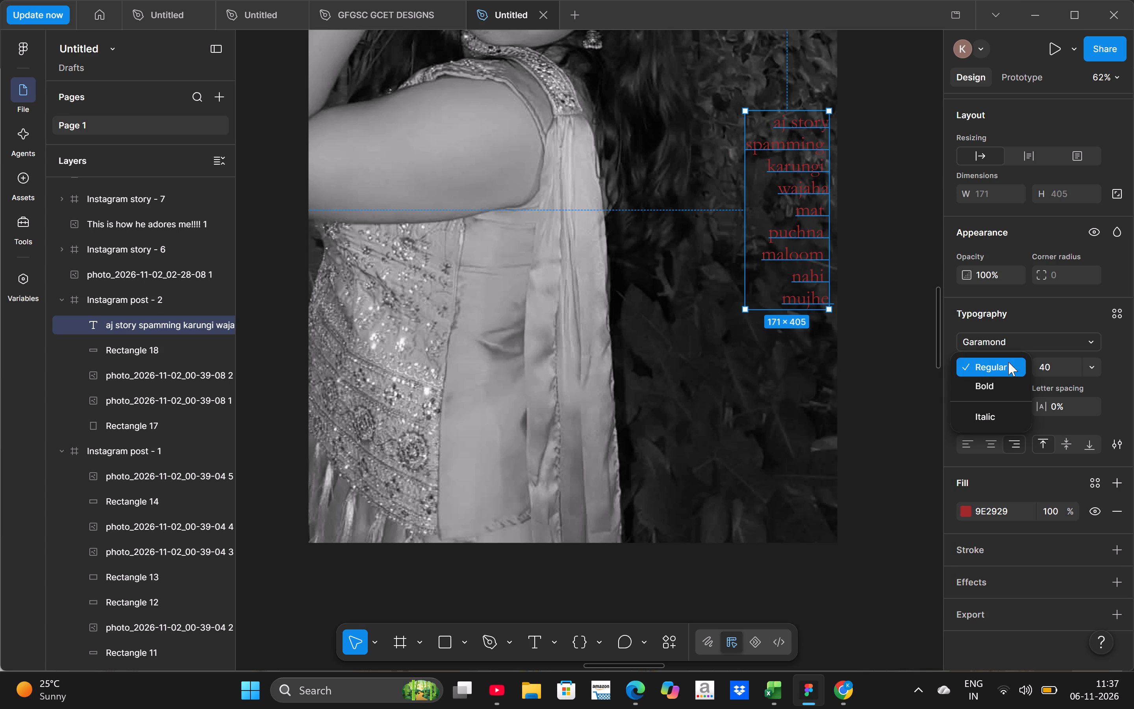
left_click(1001, 393)
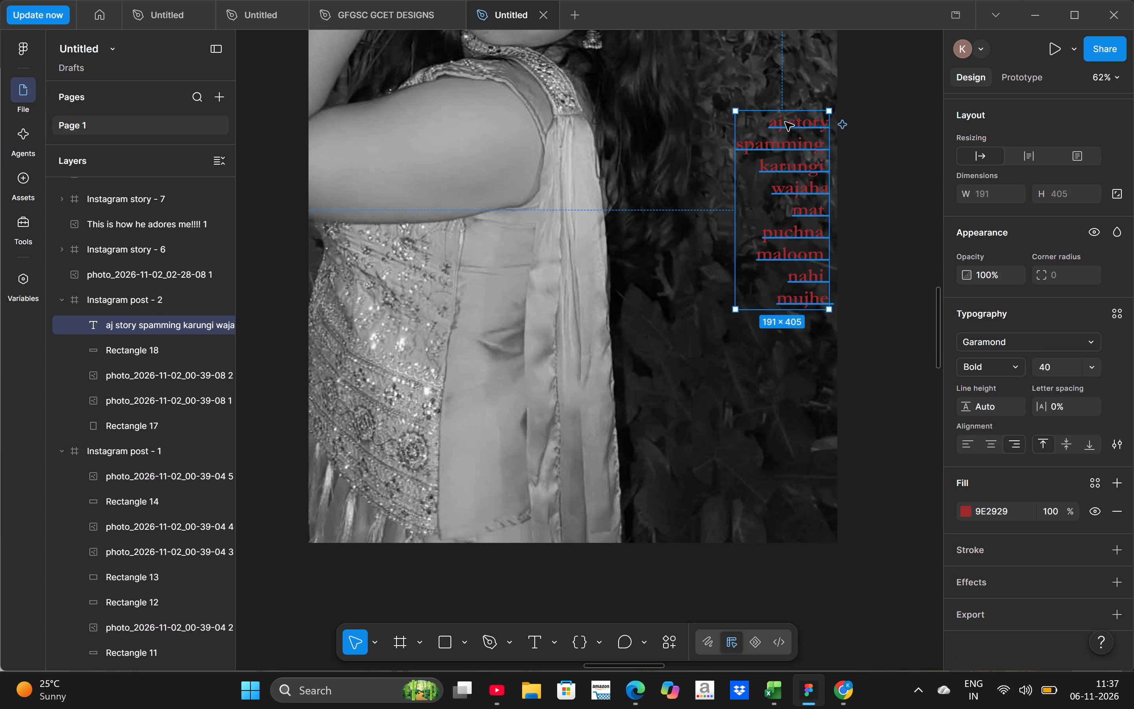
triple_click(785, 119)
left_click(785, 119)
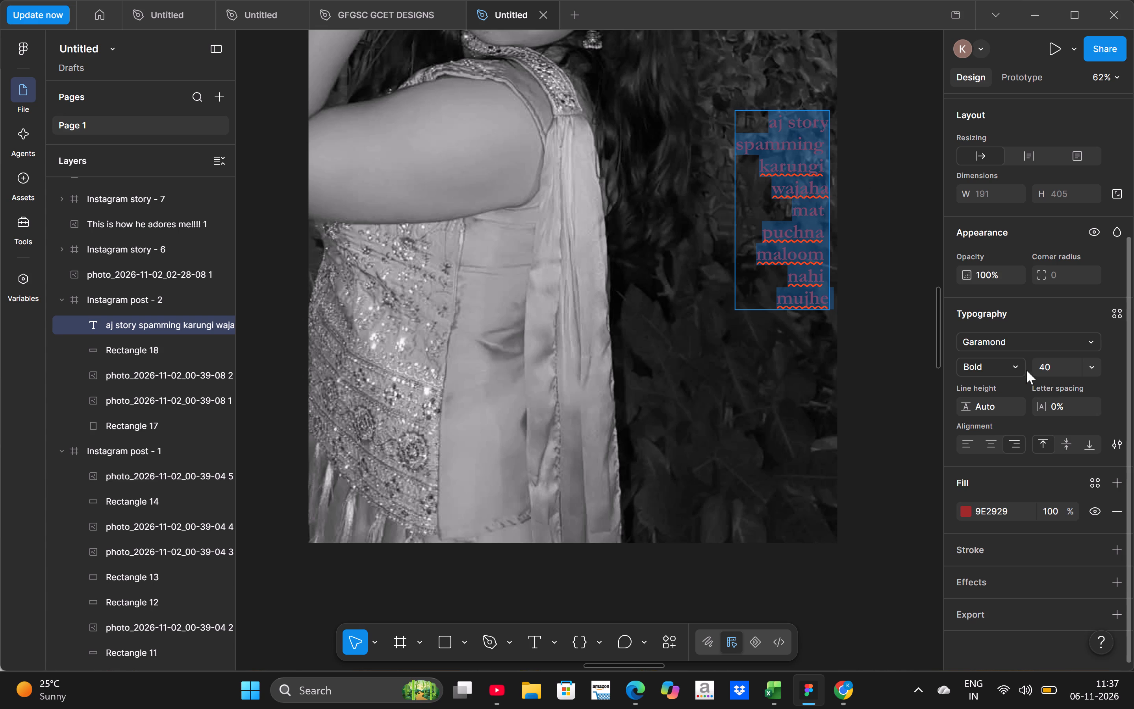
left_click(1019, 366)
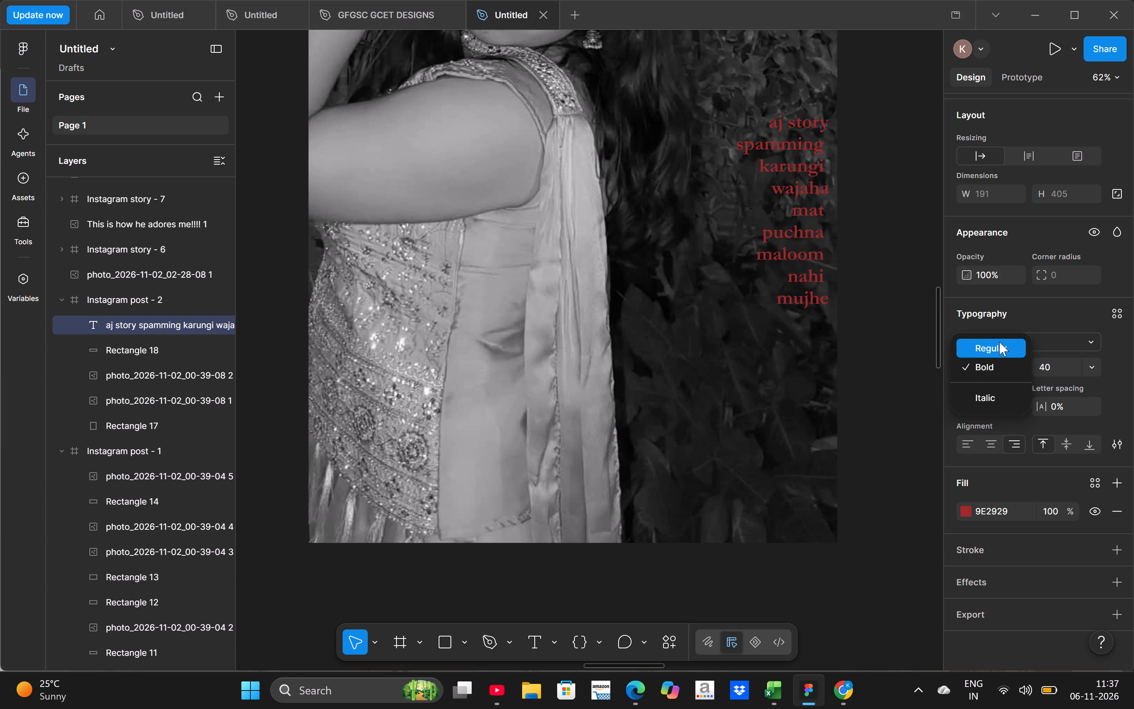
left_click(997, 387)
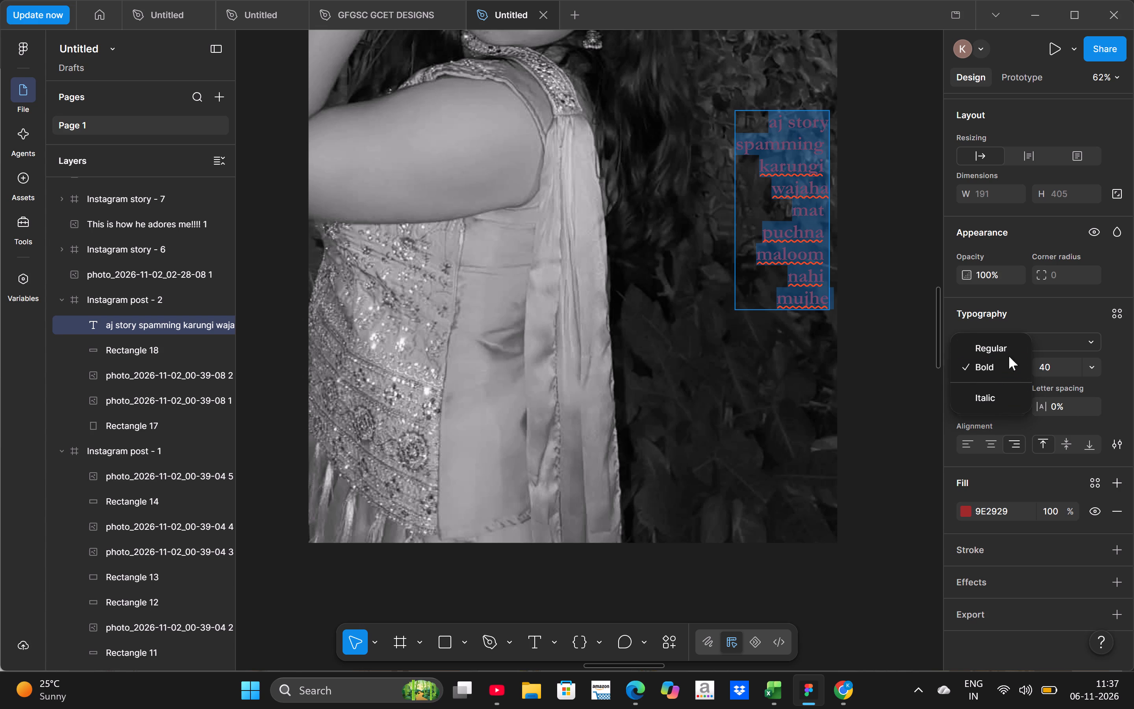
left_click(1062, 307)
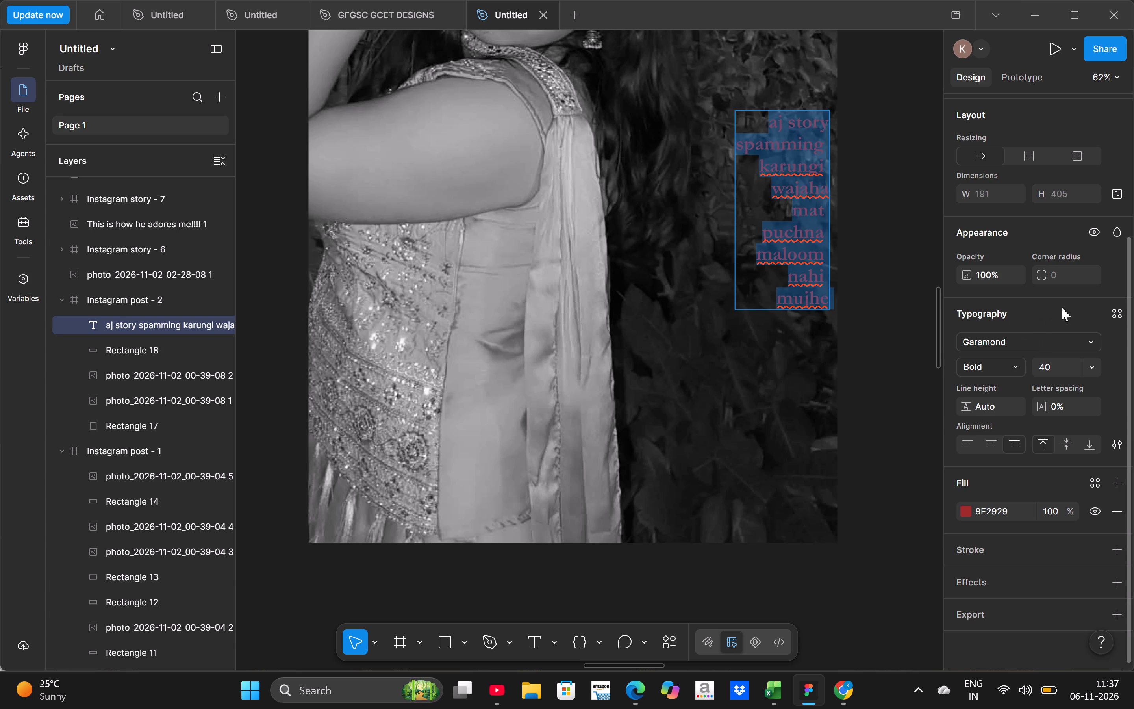
Delete the final "a" of "wajaha" in the caption so the word reads "wajah".
left_click(809, 199)
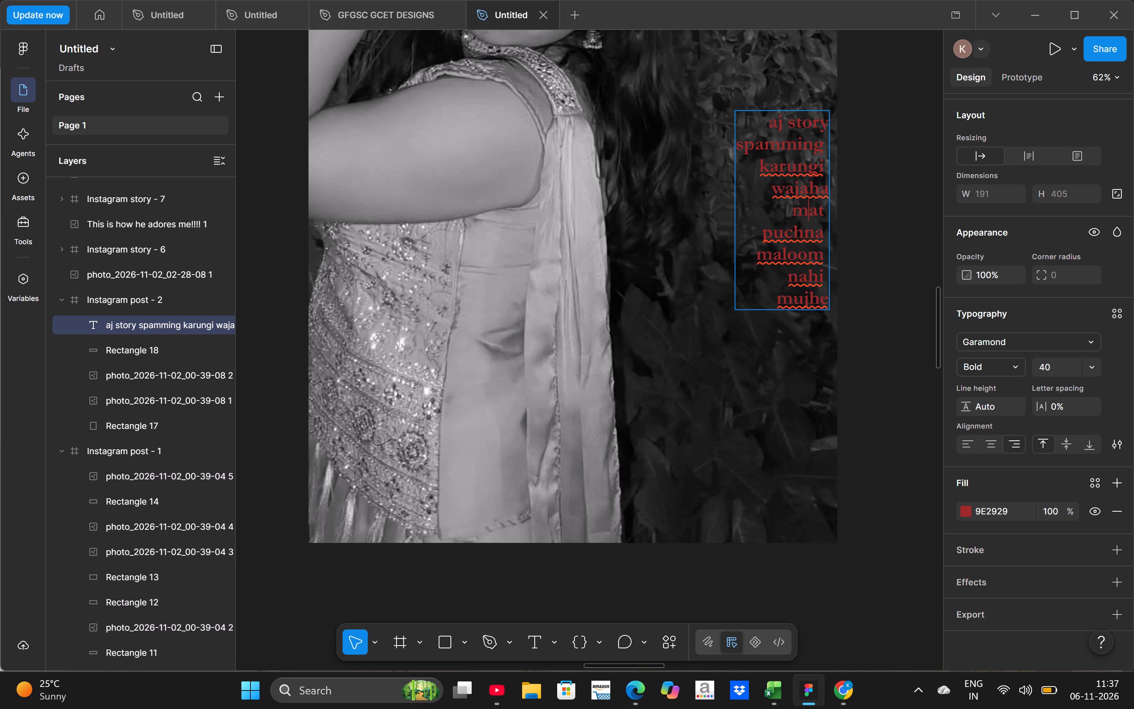
left_click(830, 186)
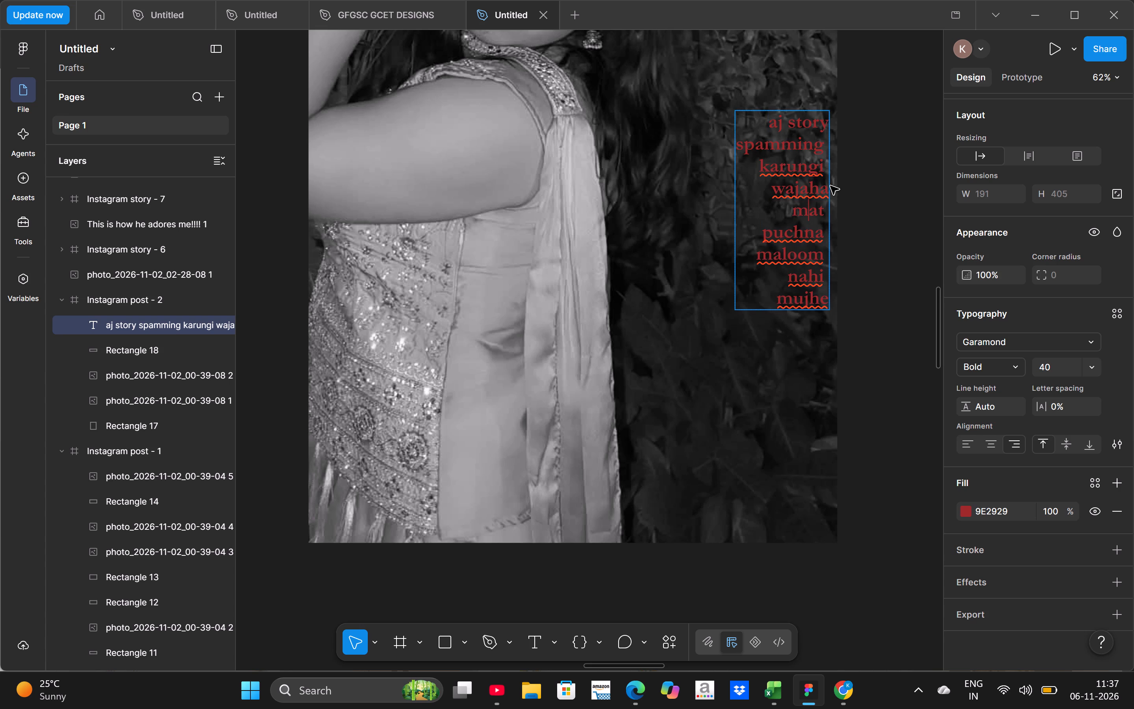
left_click(824, 189)
key("Right")
key("BackSpace")
left_click(832, 165)
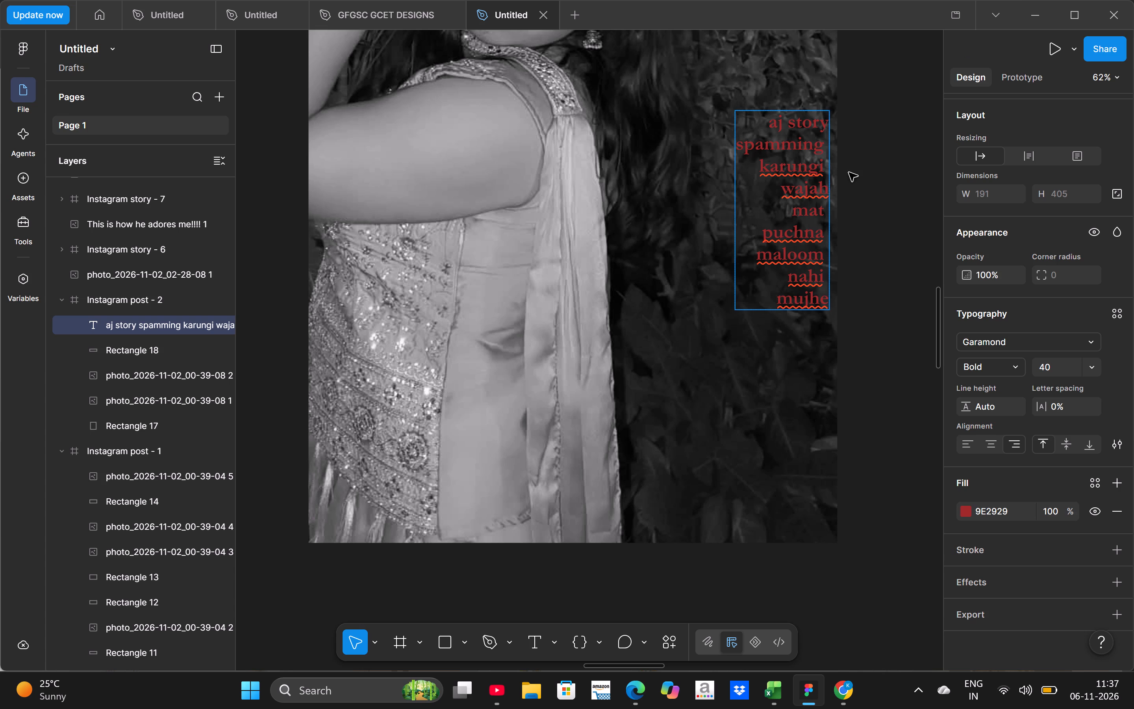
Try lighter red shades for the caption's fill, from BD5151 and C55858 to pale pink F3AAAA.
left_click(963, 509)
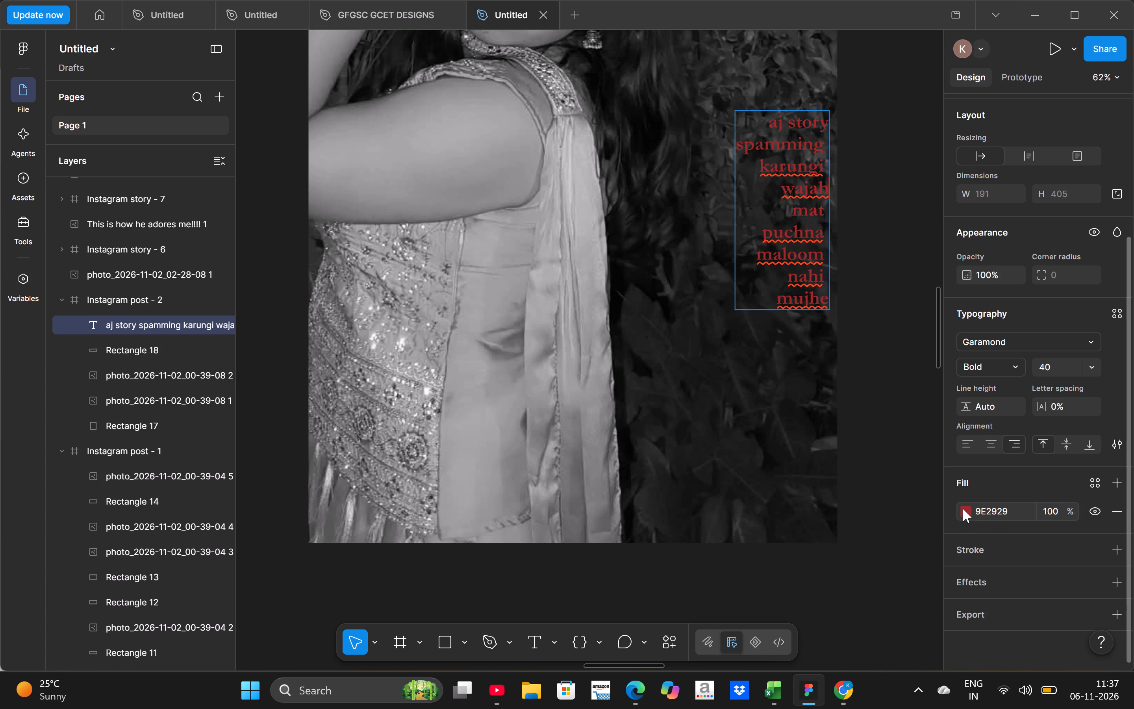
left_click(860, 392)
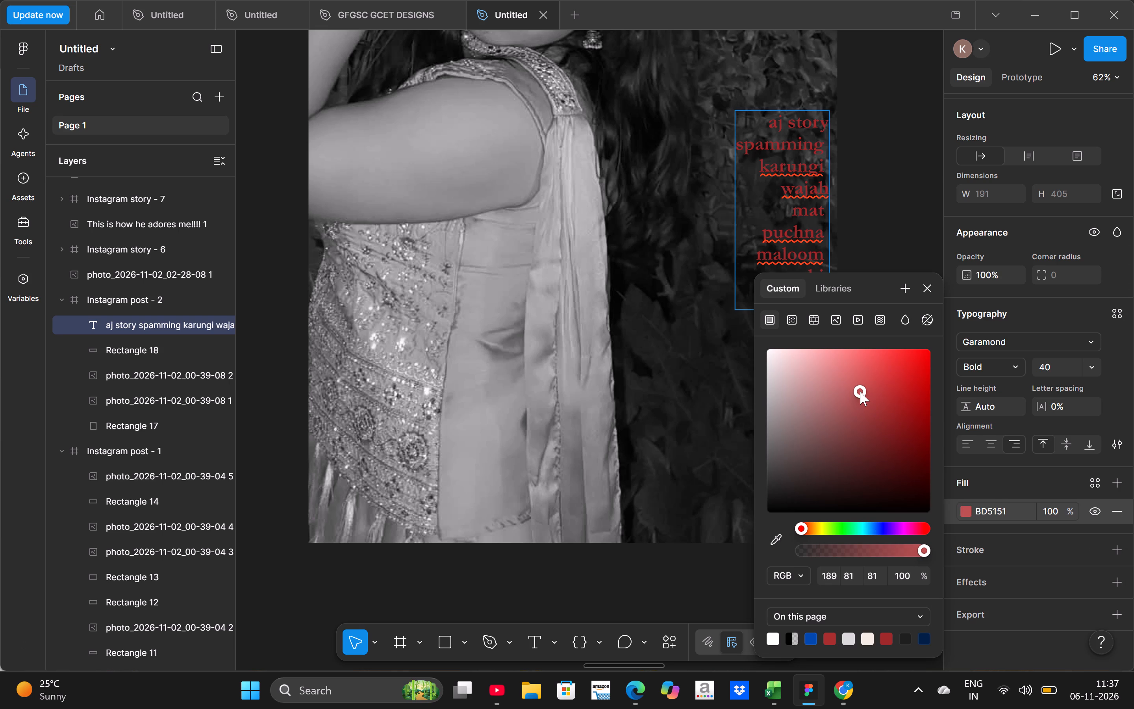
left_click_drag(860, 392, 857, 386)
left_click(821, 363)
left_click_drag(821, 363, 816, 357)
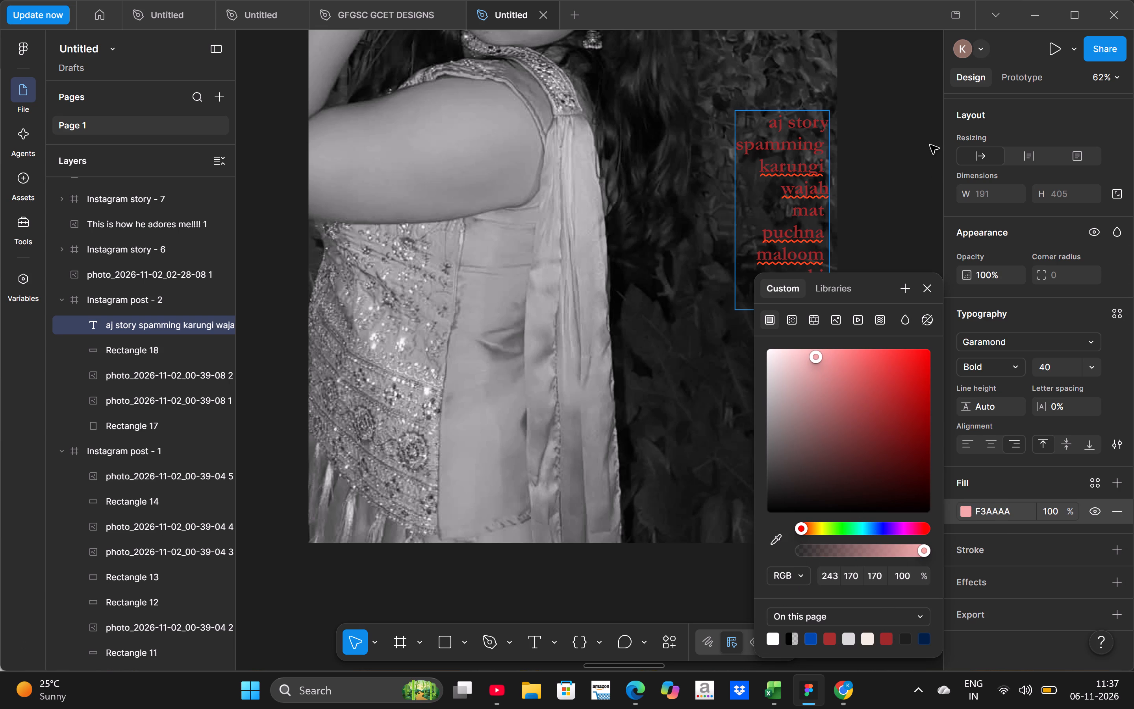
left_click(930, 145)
Select the whole caption text, give it a brighter red fill and enlarge it to size 48.
triple_click(786, 126)
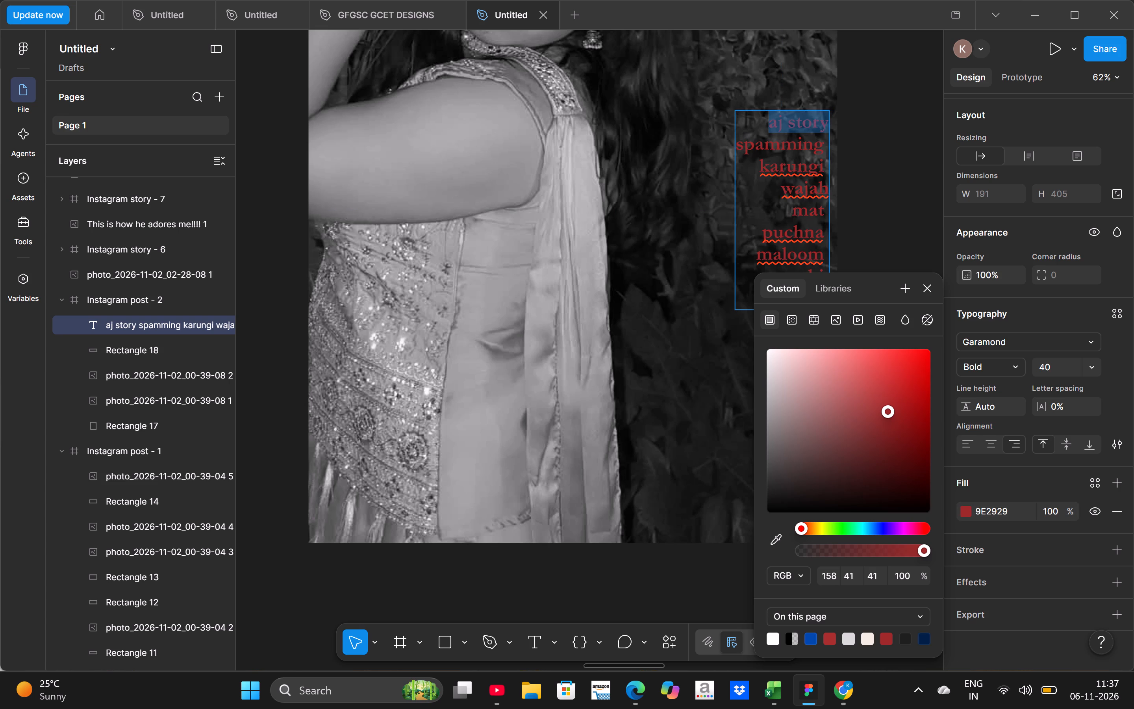
triple_click(786, 126)
double_click(786, 126)
triple_click(786, 126)
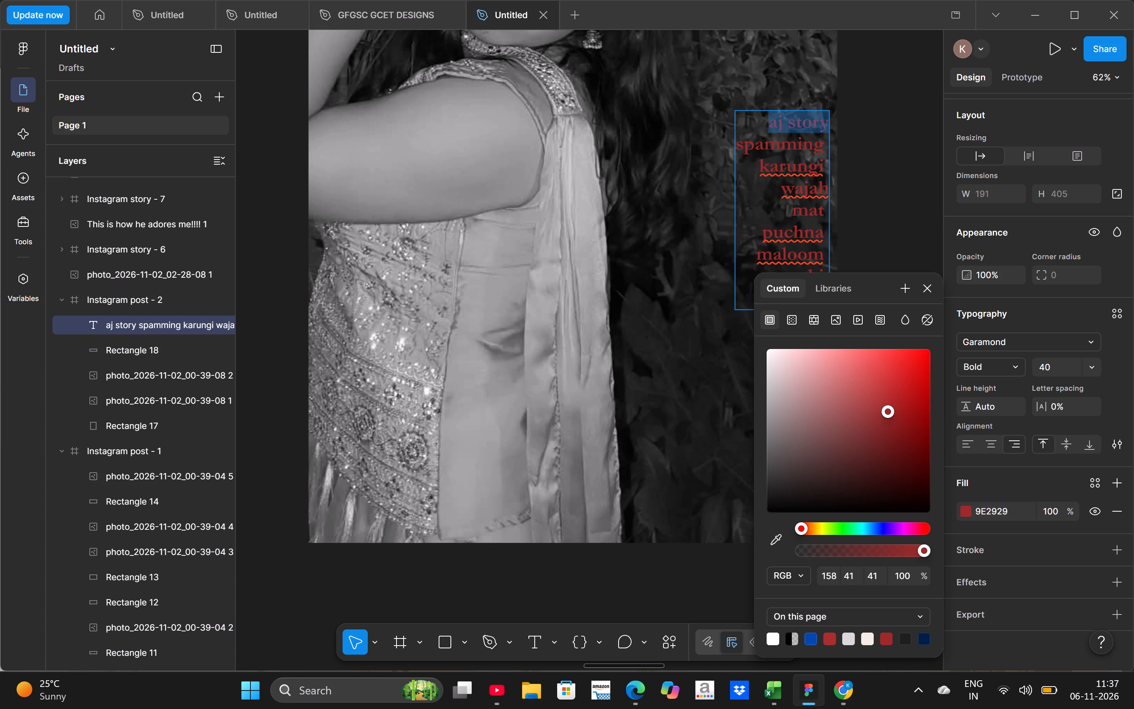
Select all the caption text and try red fills such as CD6565, E05454, A72E2E and D86161, settling on bright red E22929.
triple_click(786, 126)
double_click(786, 126)
triple_click(786, 126)
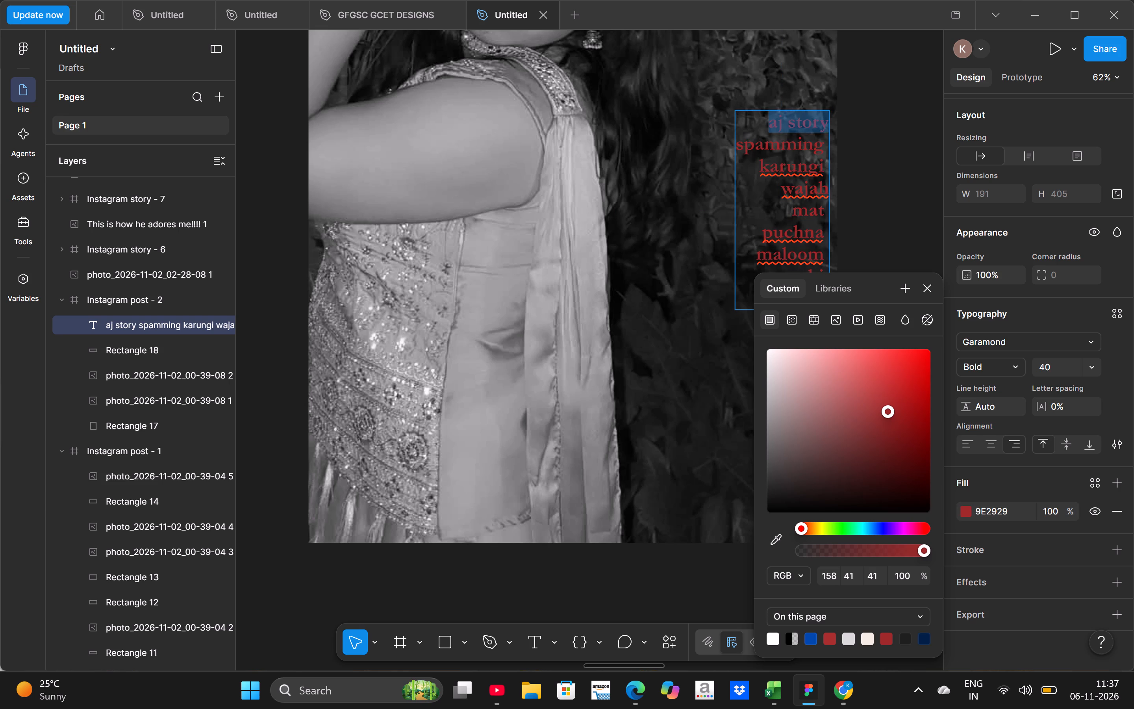
left_click(786, 126)
left_click(850, 381)
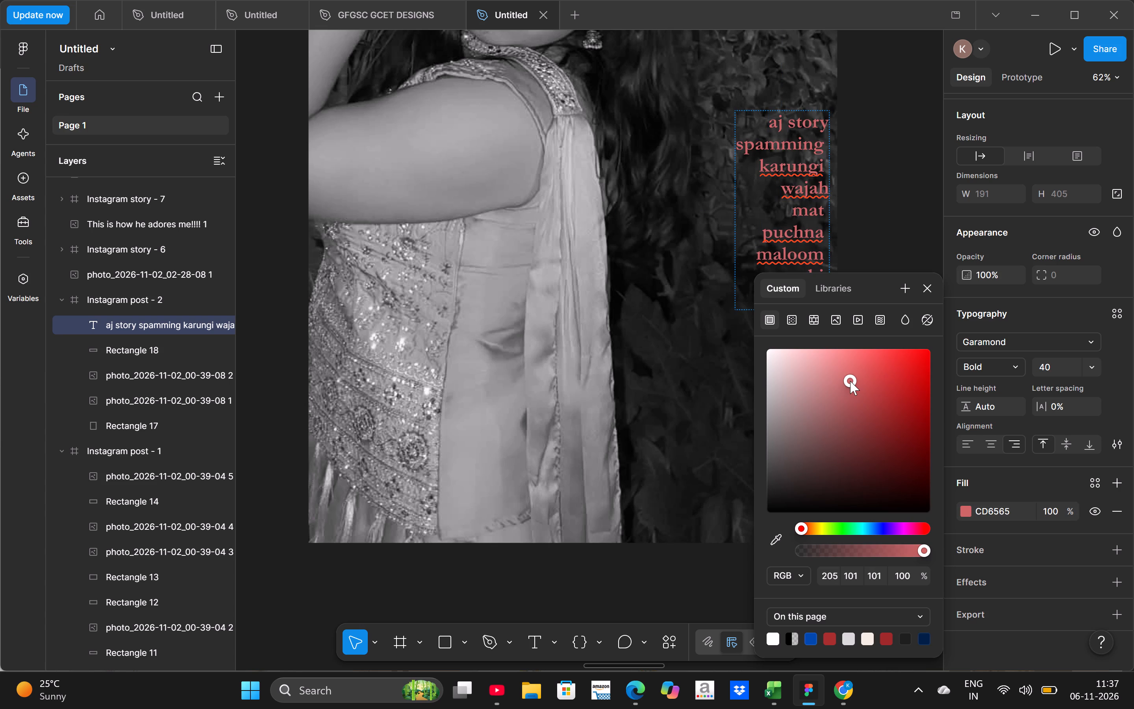
left_click_drag(850, 381, 856, 367)
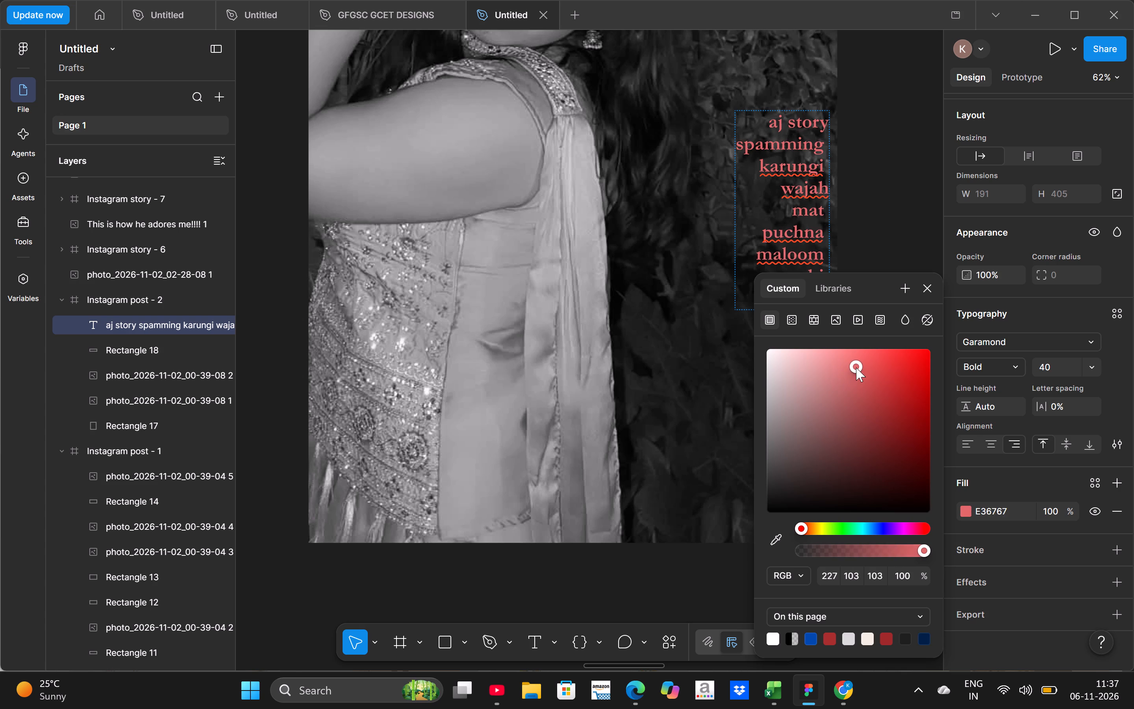
left_click_drag(856, 367, 869, 369)
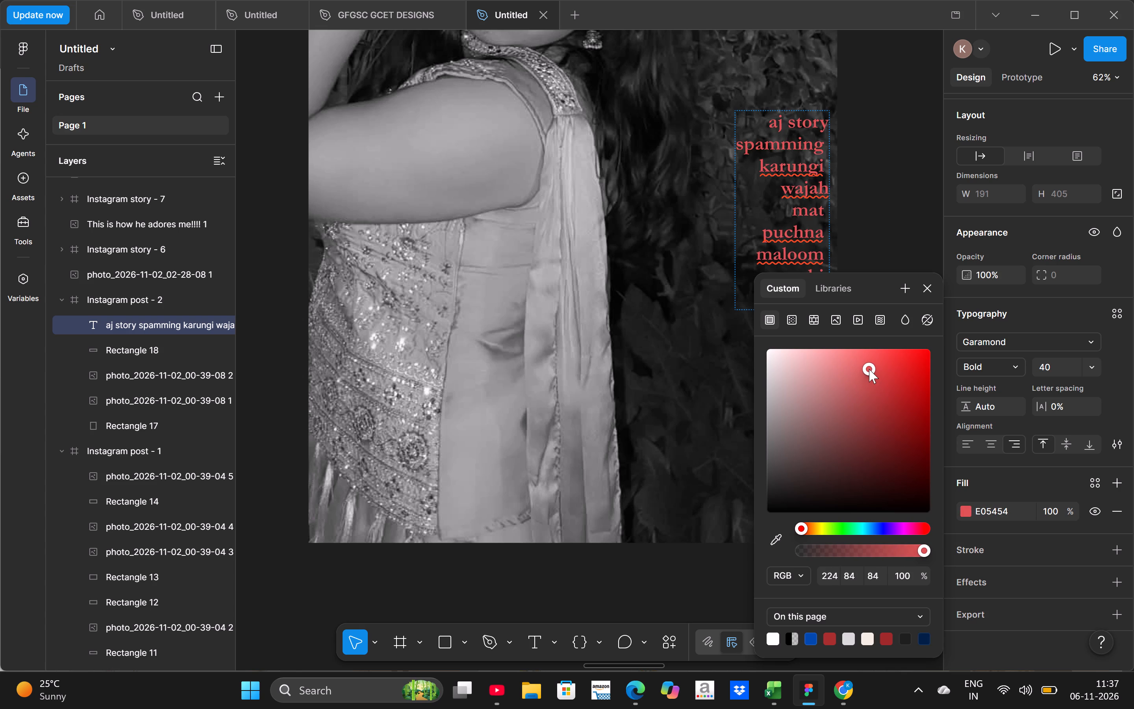
left_click(885, 636)
left_click(828, 640)
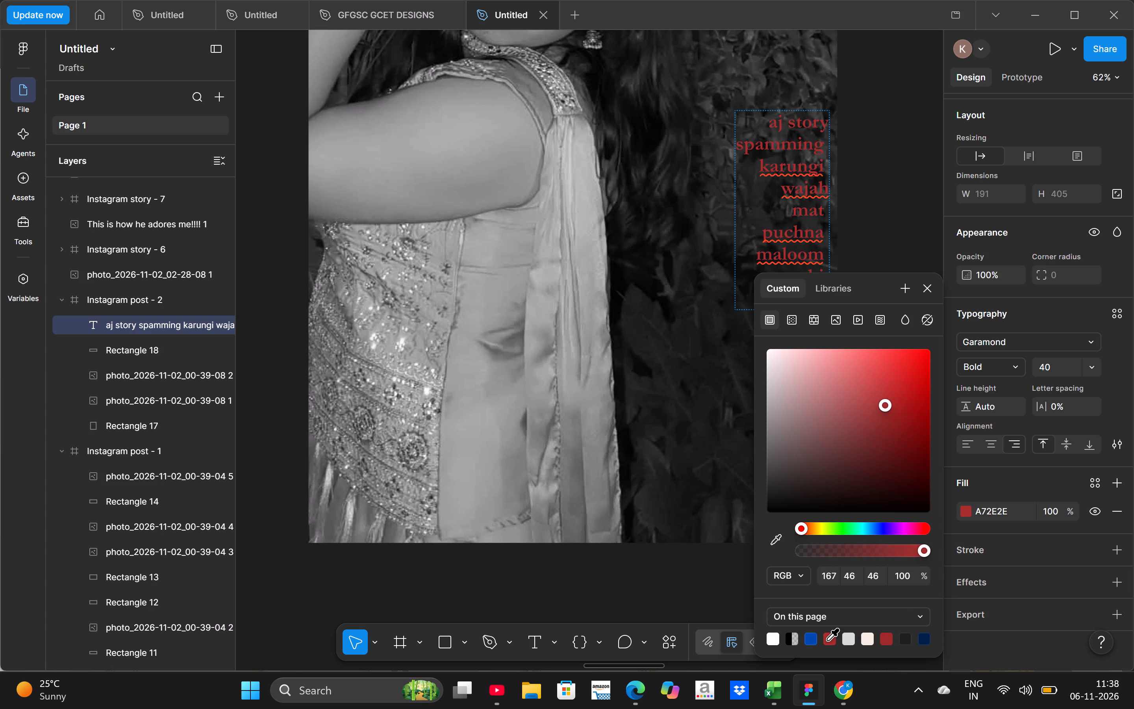
left_click(857, 374)
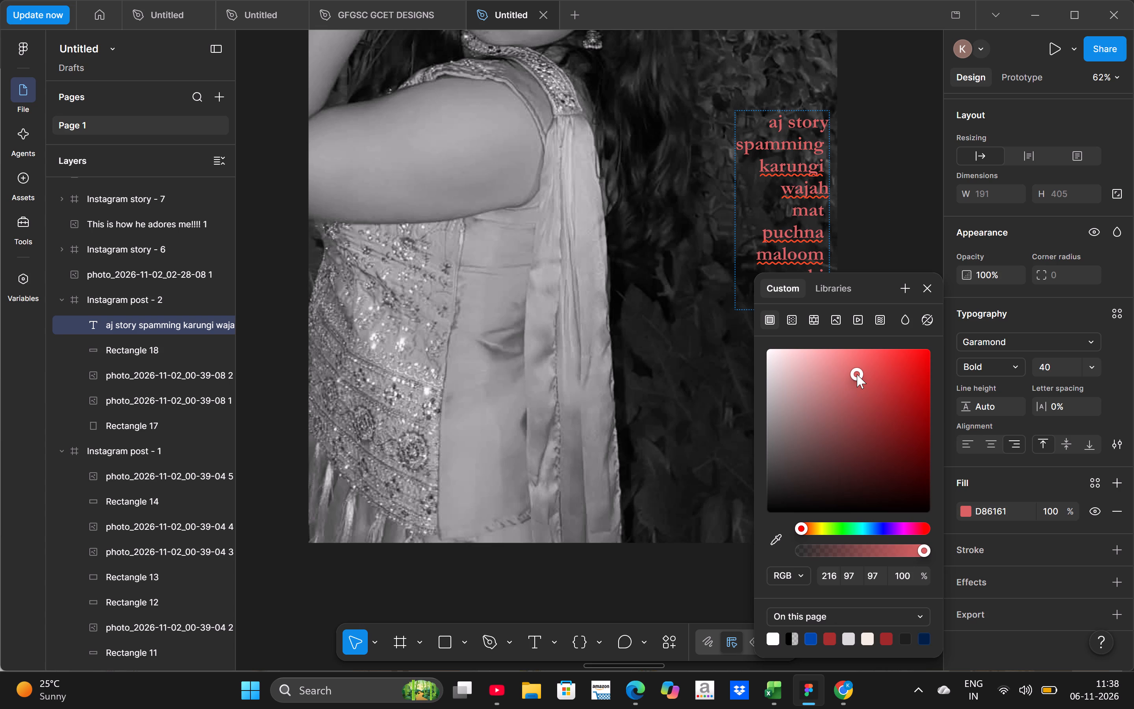
scroll(848, 212, "left", 1)
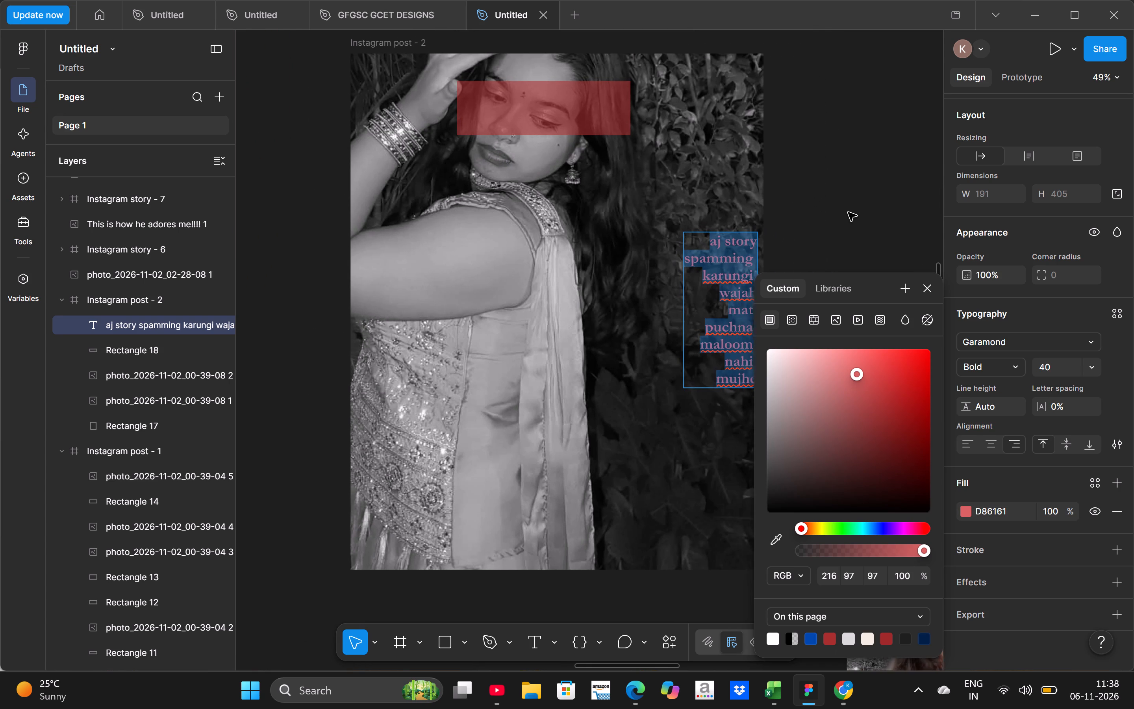
scroll(848, 212, "left", 1)
left_click(901, 368)
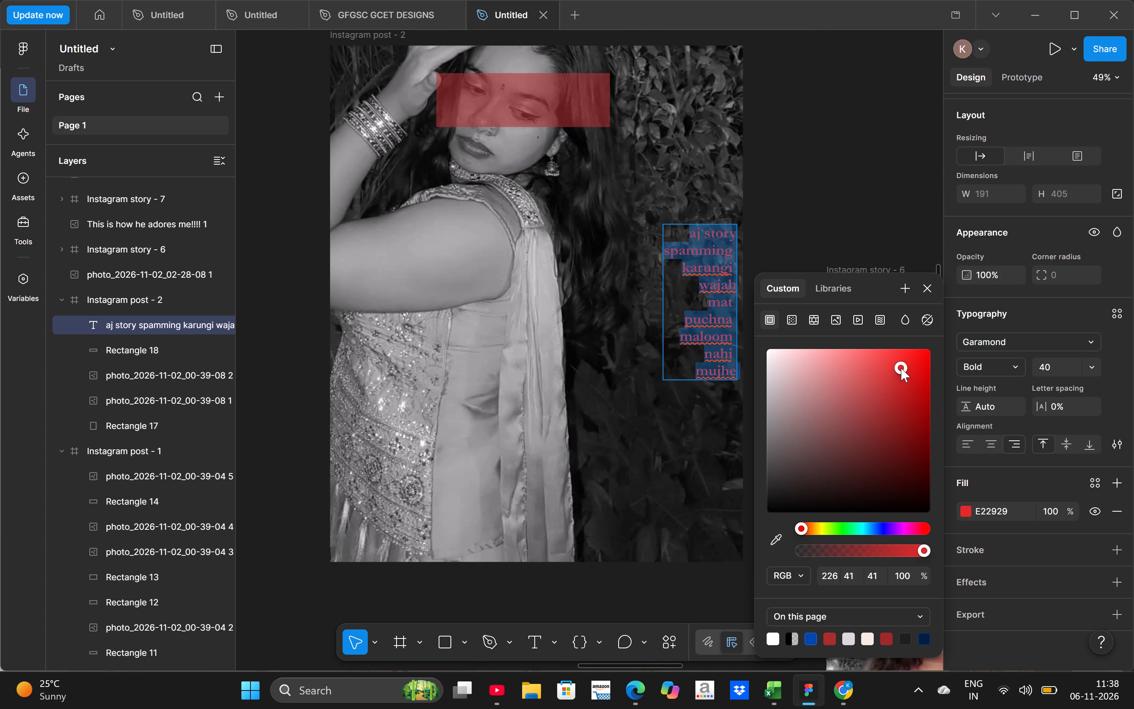
left_click(838, 227)
left_click(838, 227)
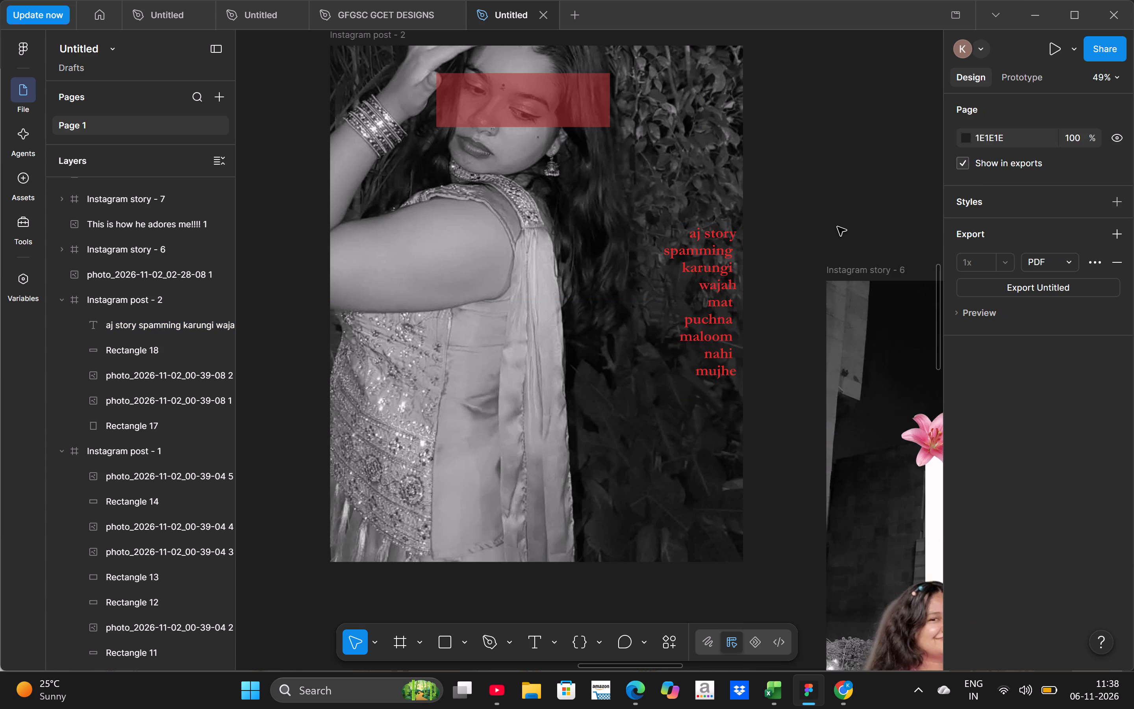
Enlarge the caption text on Instagram post - 2 to font size 48.
left_click(724, 320)
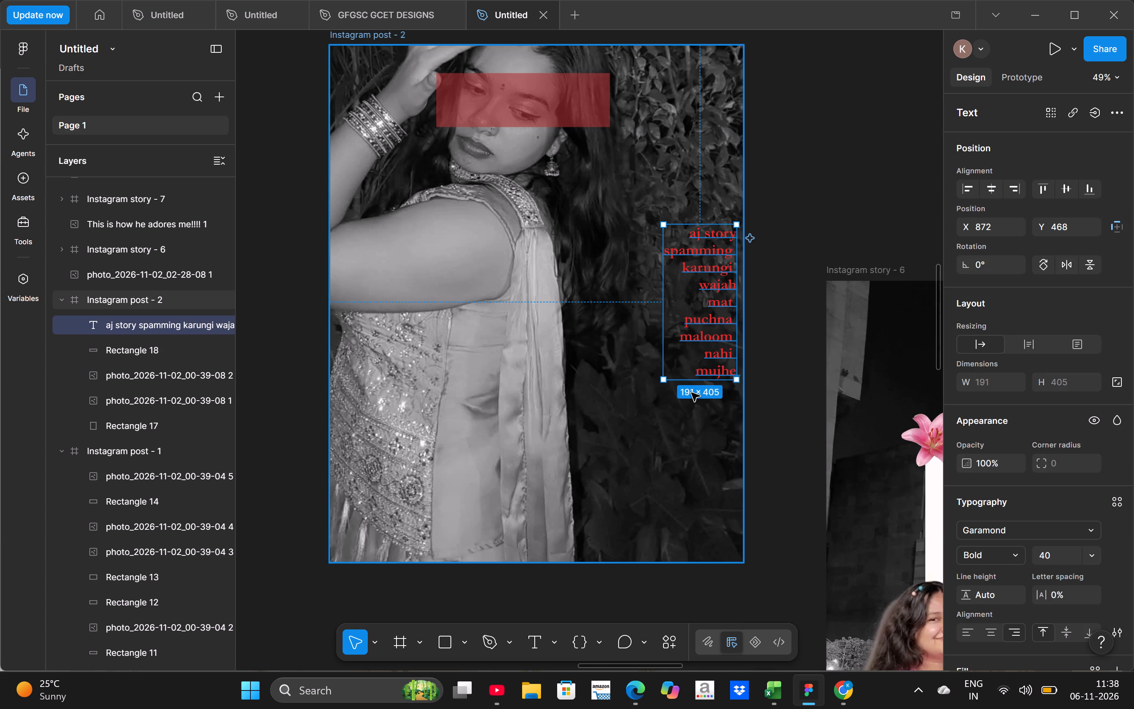
left_click(1088, 557)
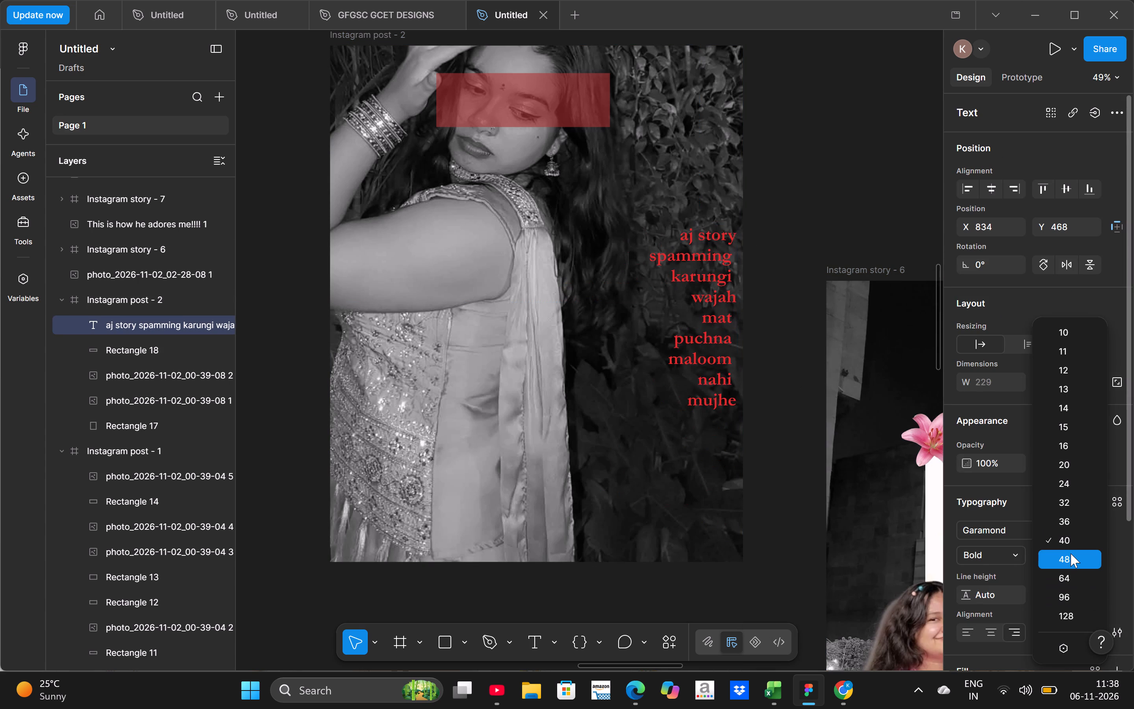
left_click(1071, 555)
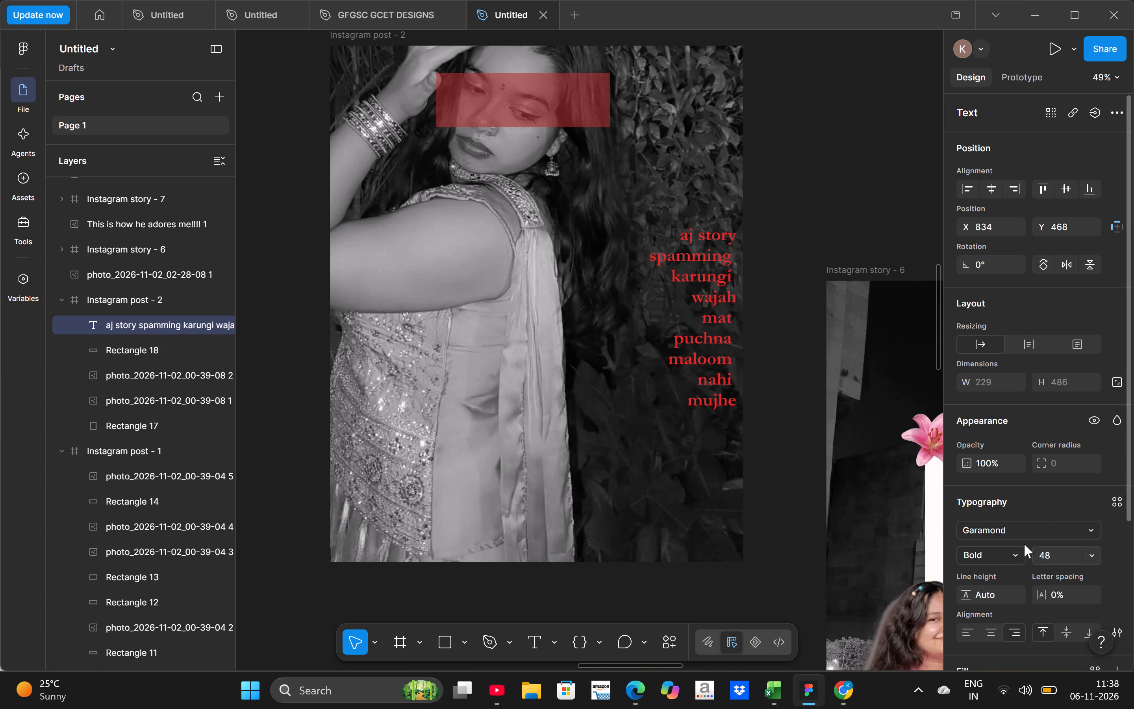
Move the caption slightly up and a little farther in from the post's right edge.
triple_click(694, 234)
left_click(694, 234)
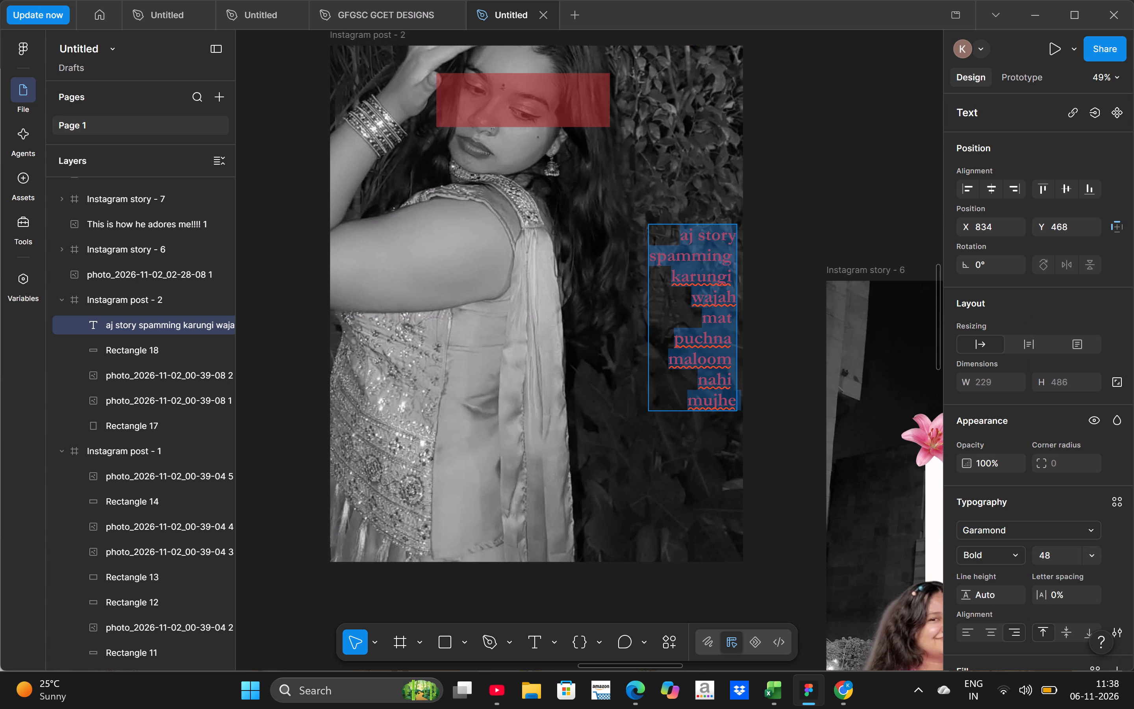
left_click(842, 173)
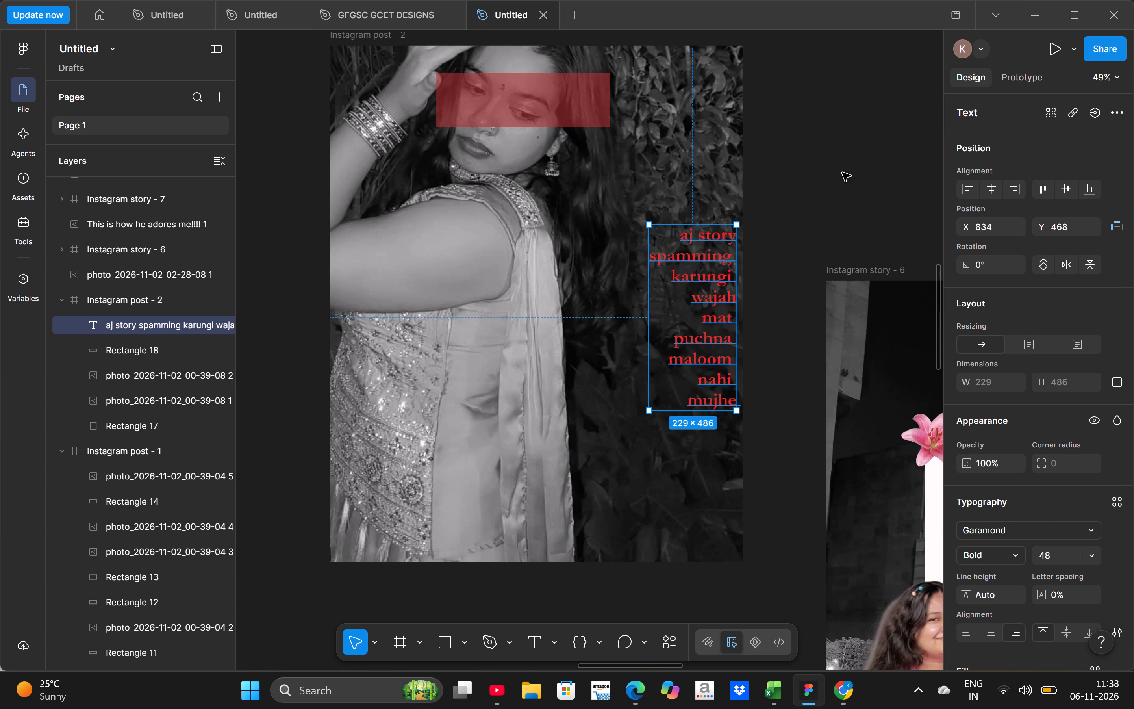
left_click_drag(684, 280, 675, 277)
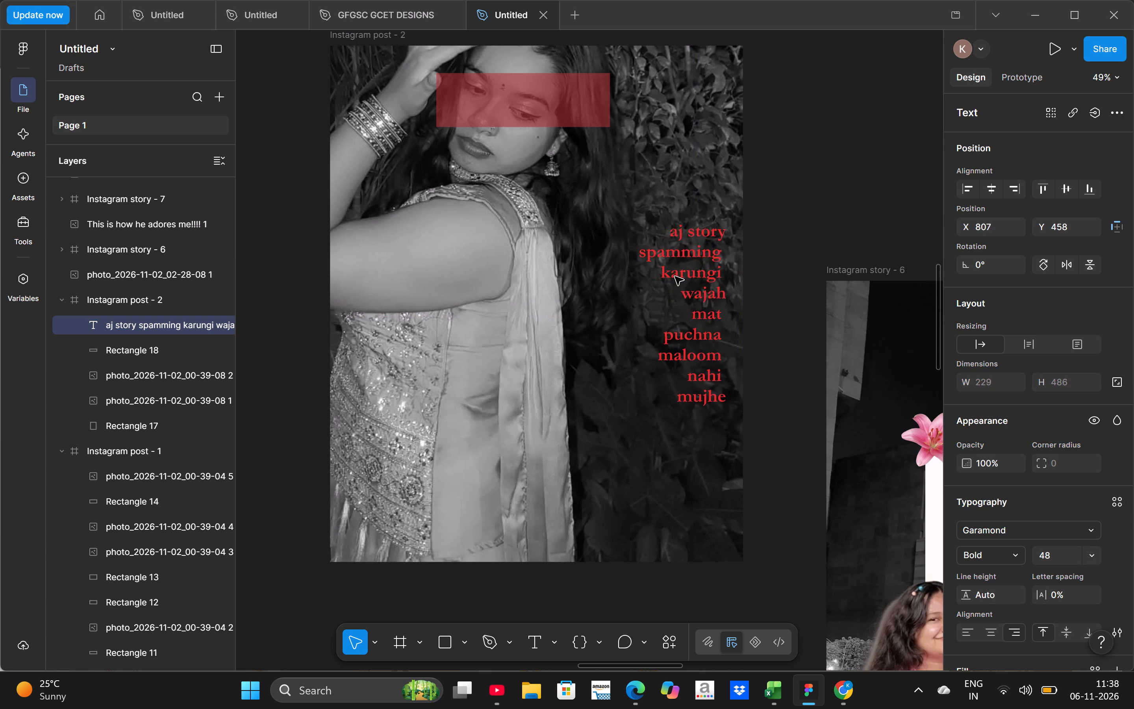
left_click_drag(675, 277, 680, 267)
left_click(830, 223)
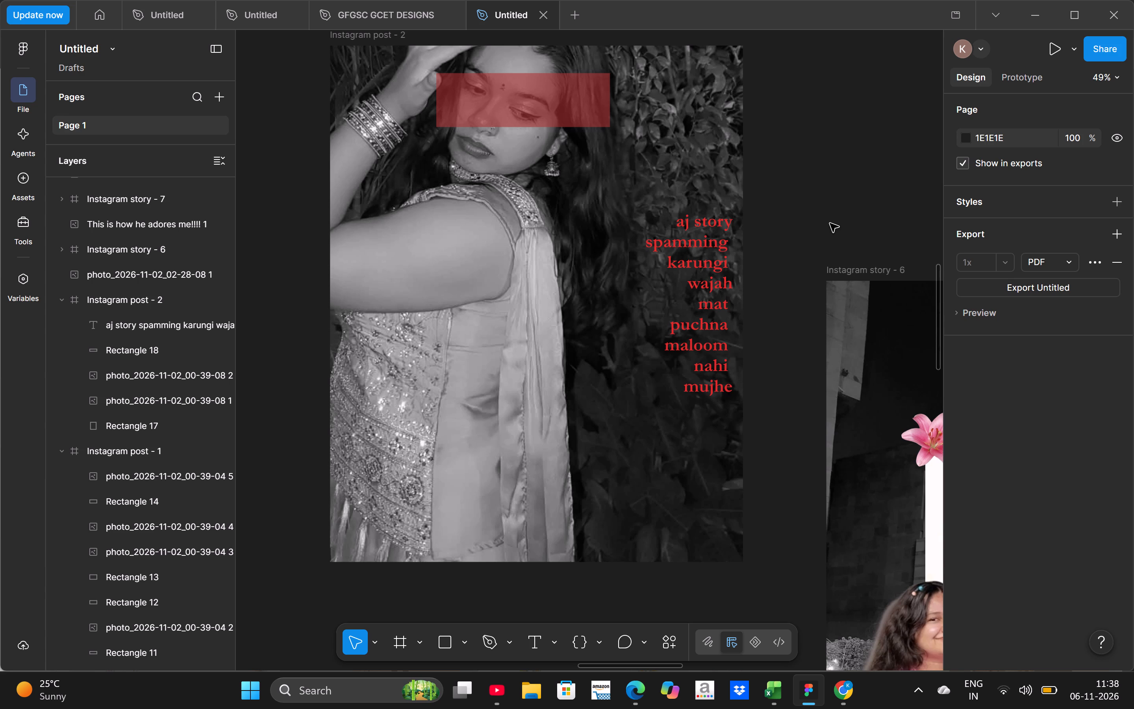
Bring the cropped eye-area photo, photo_2026-11-02_00-39-08 2, above the red overlay Rectangle 18 in the layer order.
left_click(583, 112)
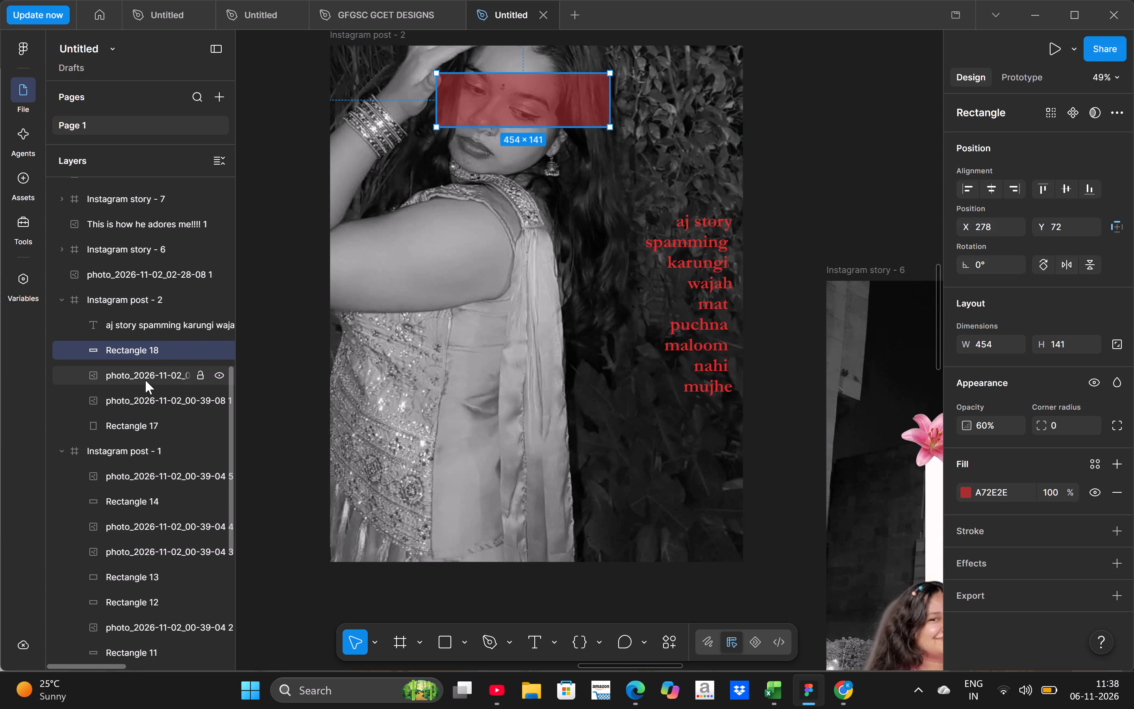
left_click_drag(145, 382, 143, 336)
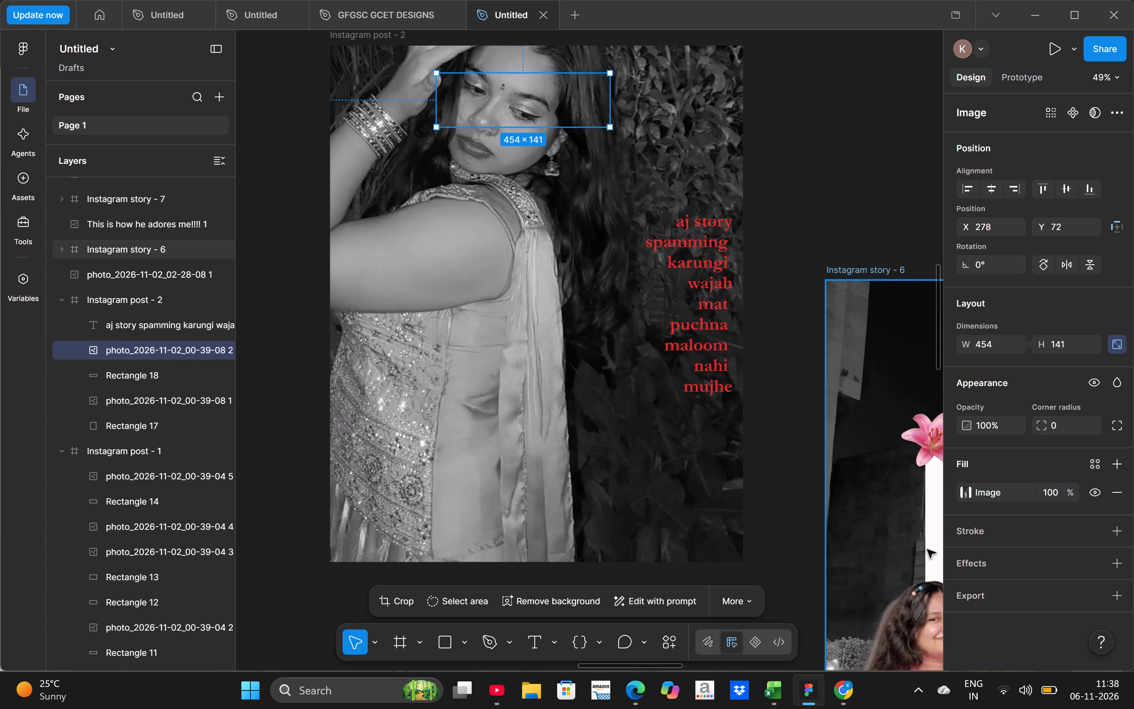
Reset the cropped eye-area photo's saturation to neutral so that strip is in colour.
left_click(965, 490)
left_click(873, 535)
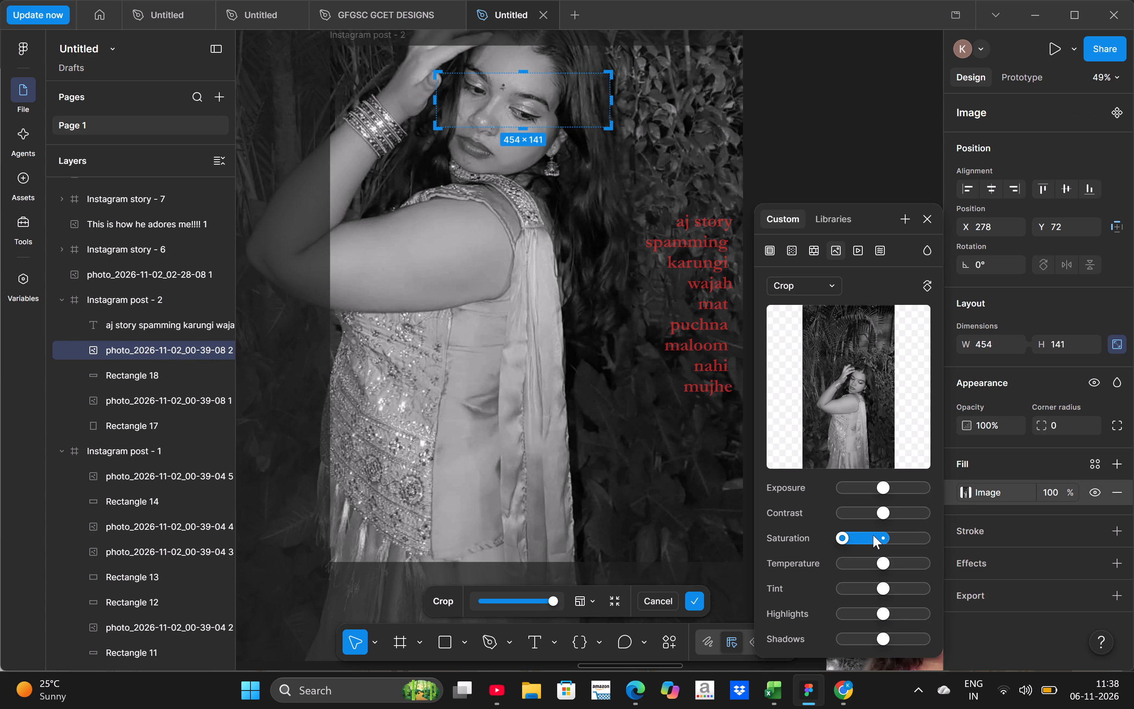
left_click(883, 535)
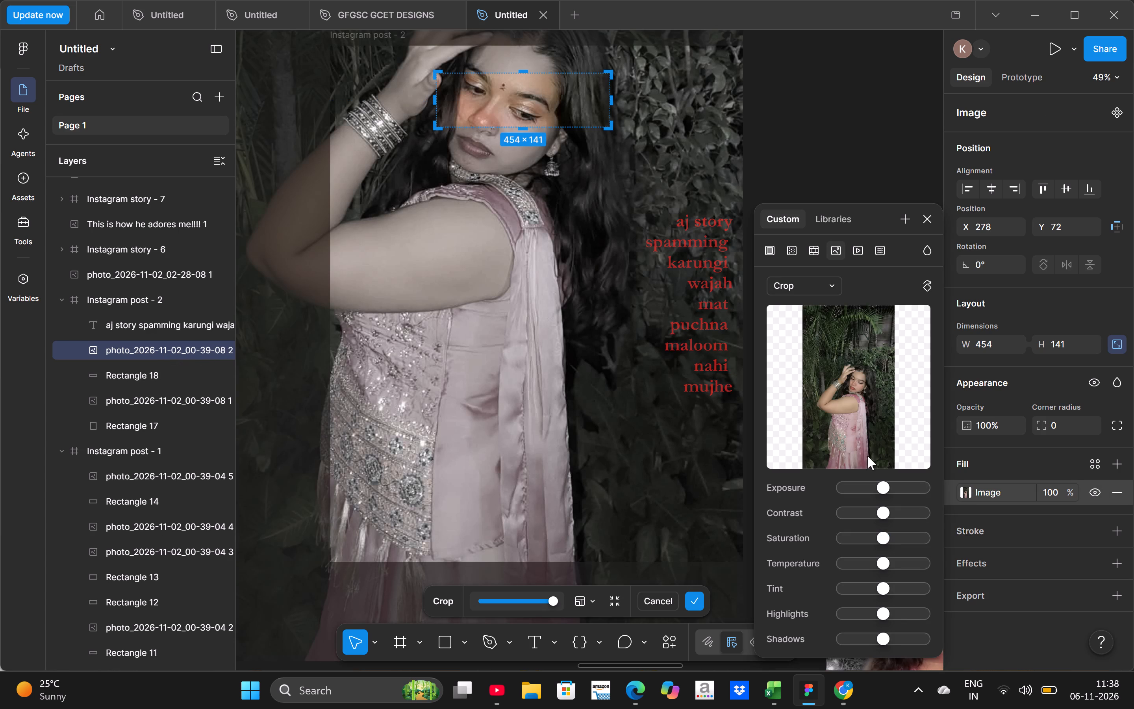
left_click(864, 180)
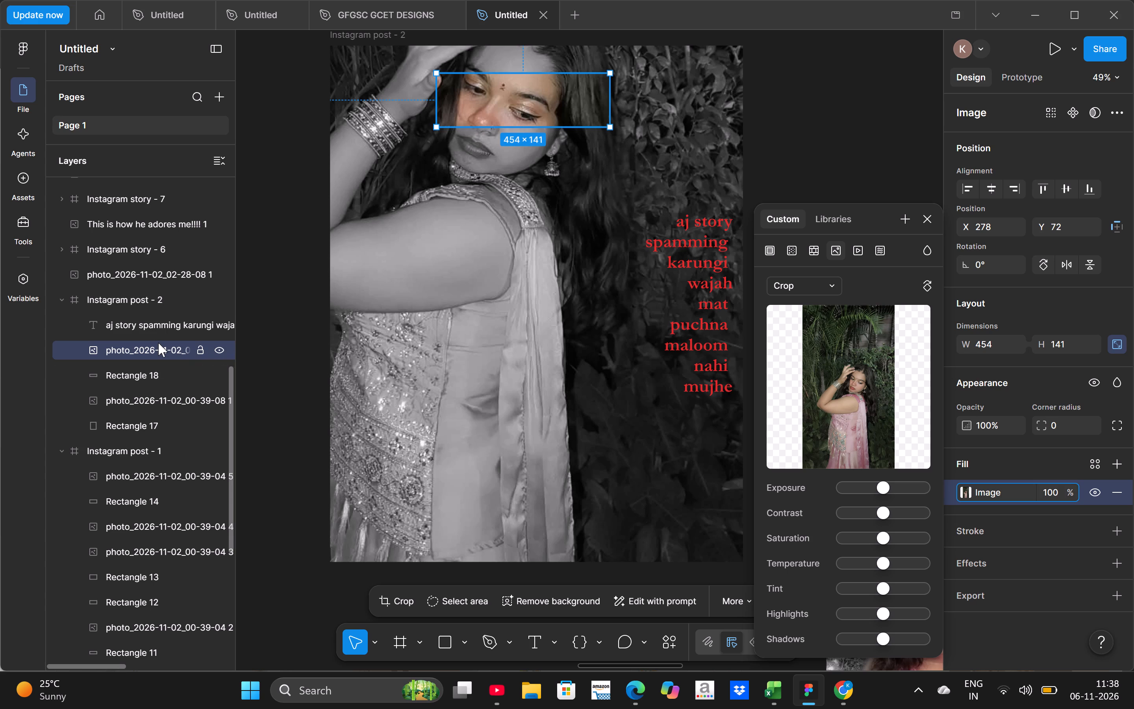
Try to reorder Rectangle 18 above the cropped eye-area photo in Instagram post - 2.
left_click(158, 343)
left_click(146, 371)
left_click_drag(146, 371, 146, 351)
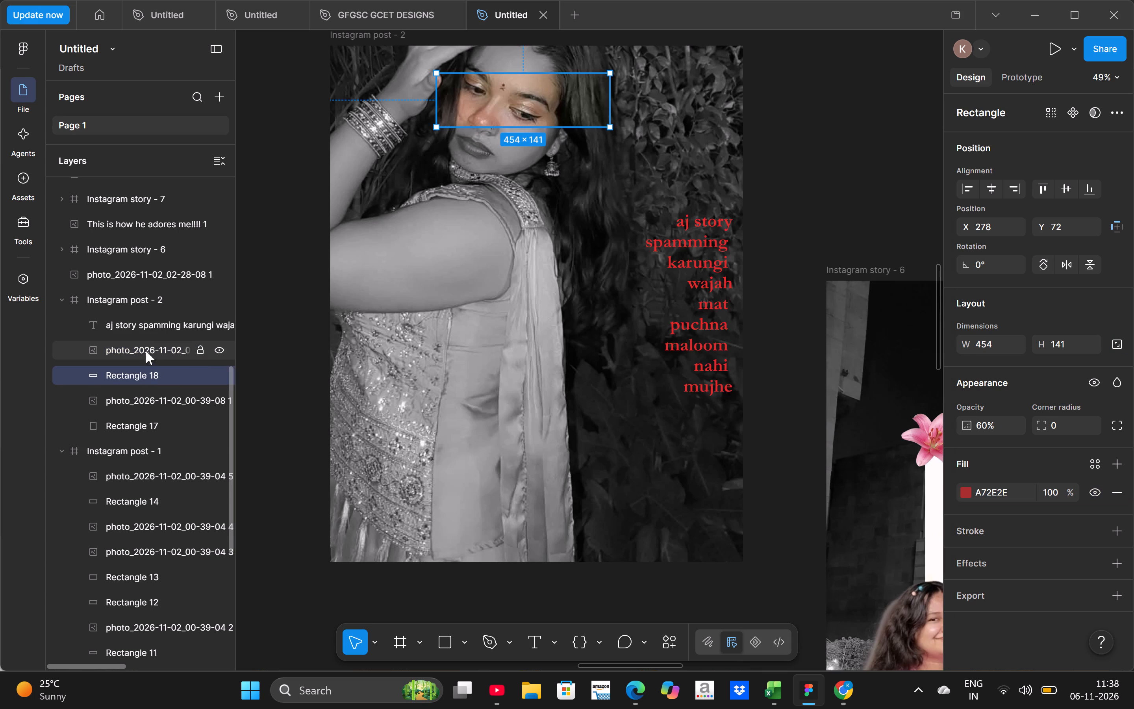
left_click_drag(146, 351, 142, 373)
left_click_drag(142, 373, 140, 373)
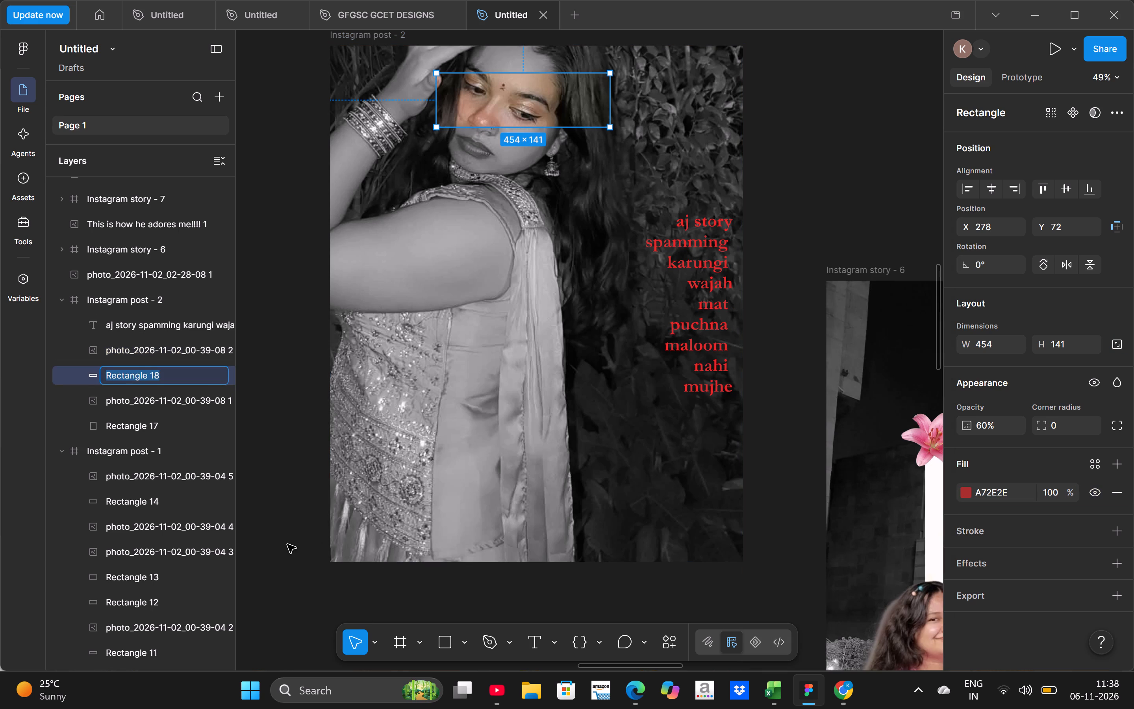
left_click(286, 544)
Set the opacity of the cropped eye-area photo, photo_2026-11-02_00-39-08 2, to 60% in Instagram post - 2.
left_click(191, 354)
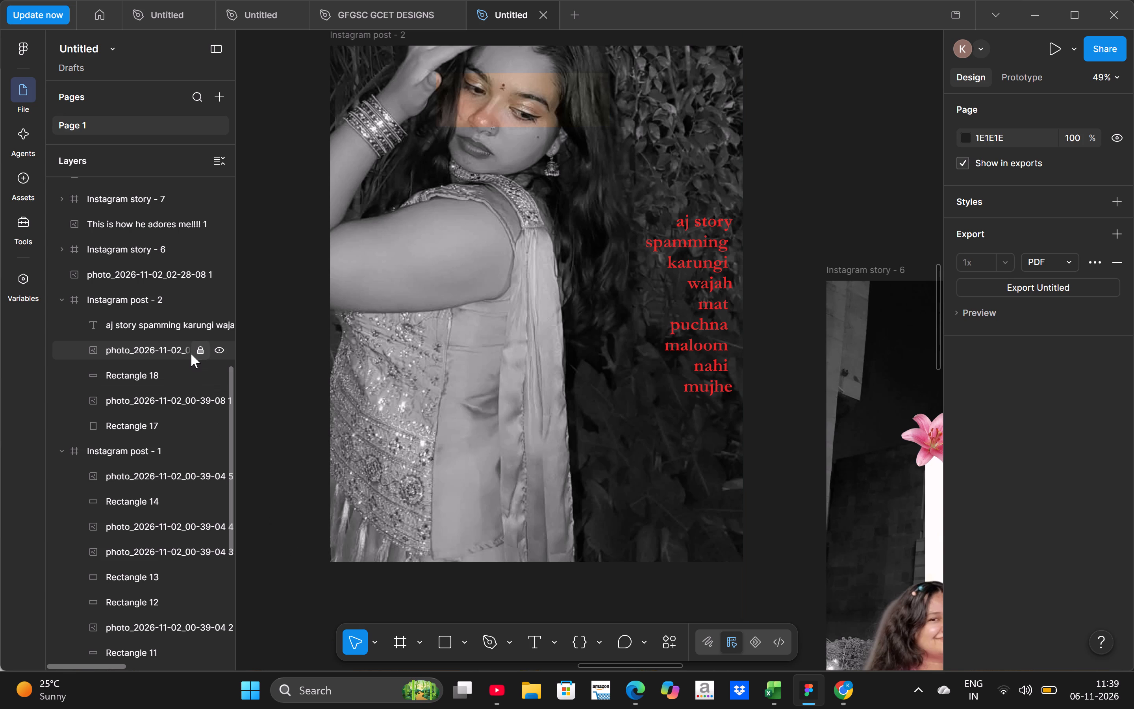
left_click(191, 354)
left_click(146, 348)
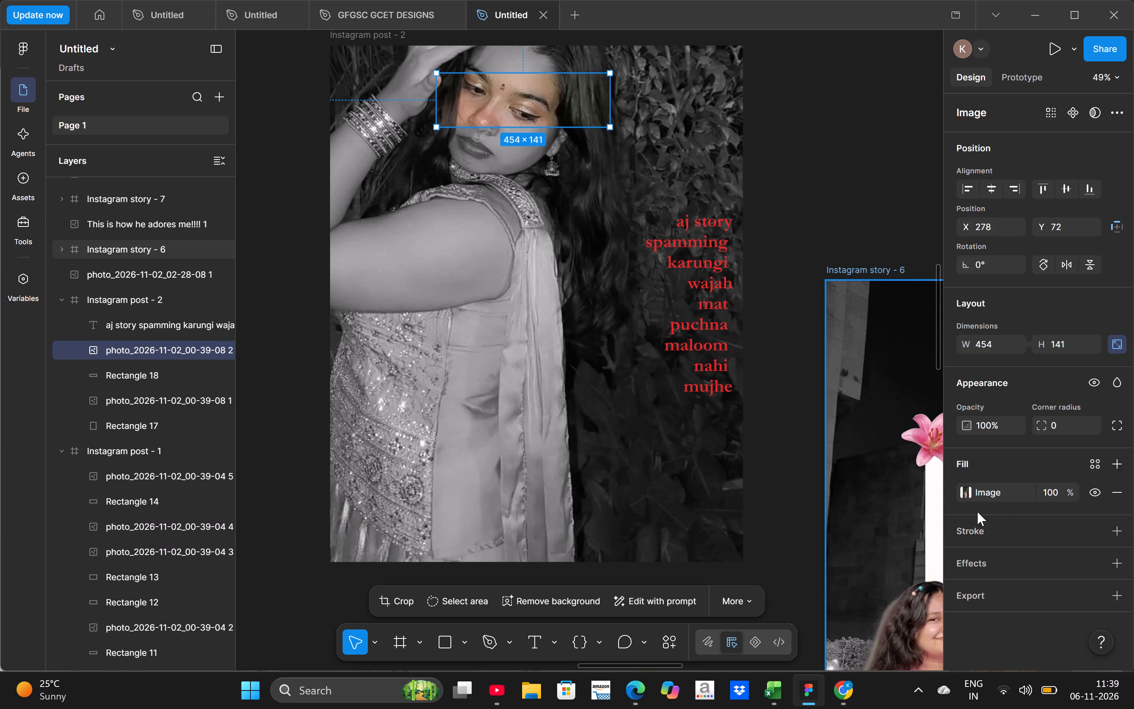
double_click(991, 423)
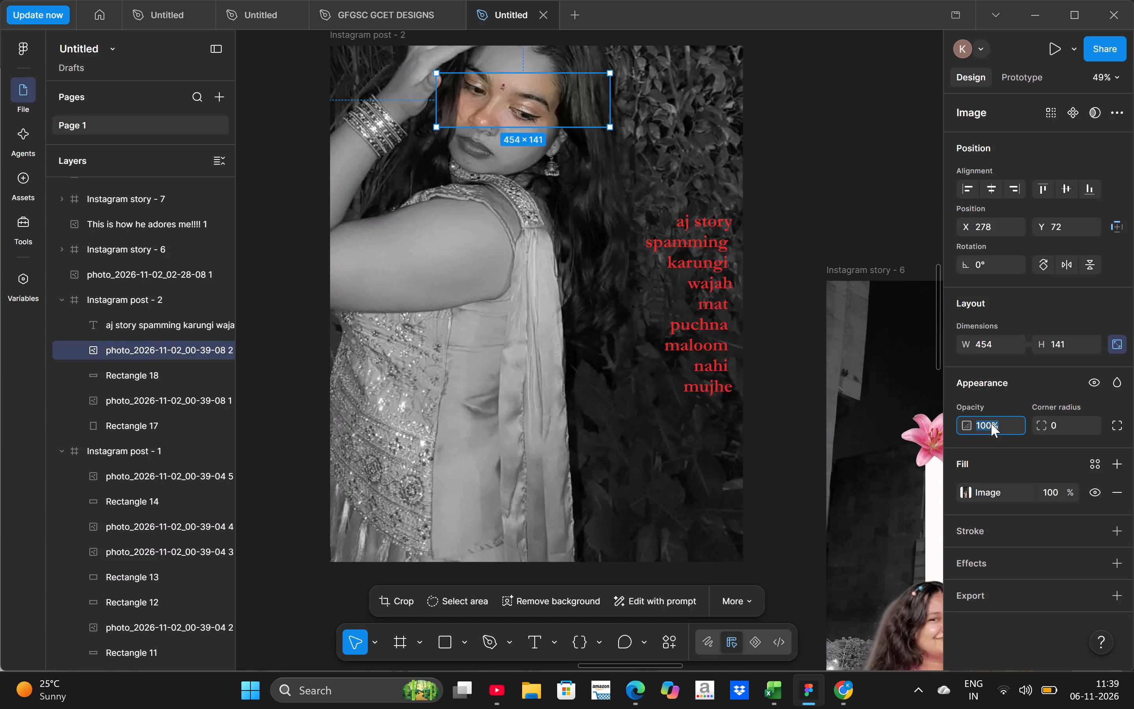
key("BackSpace")
type("60")
key("Return")
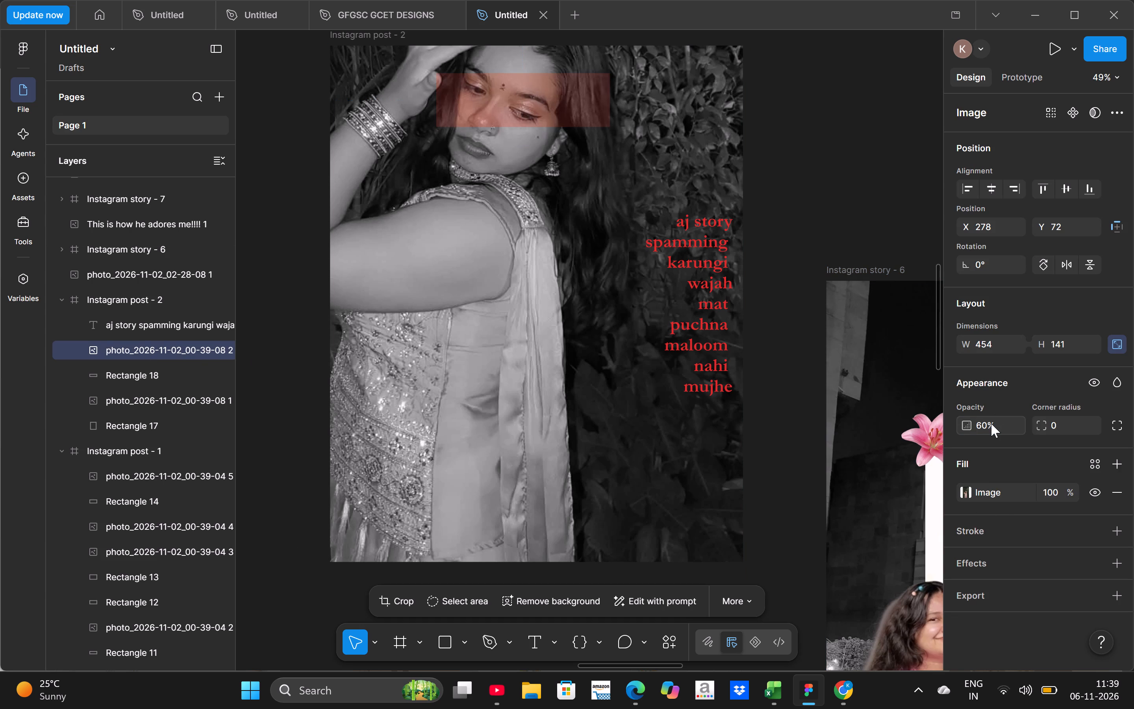
left_click(807, 176)
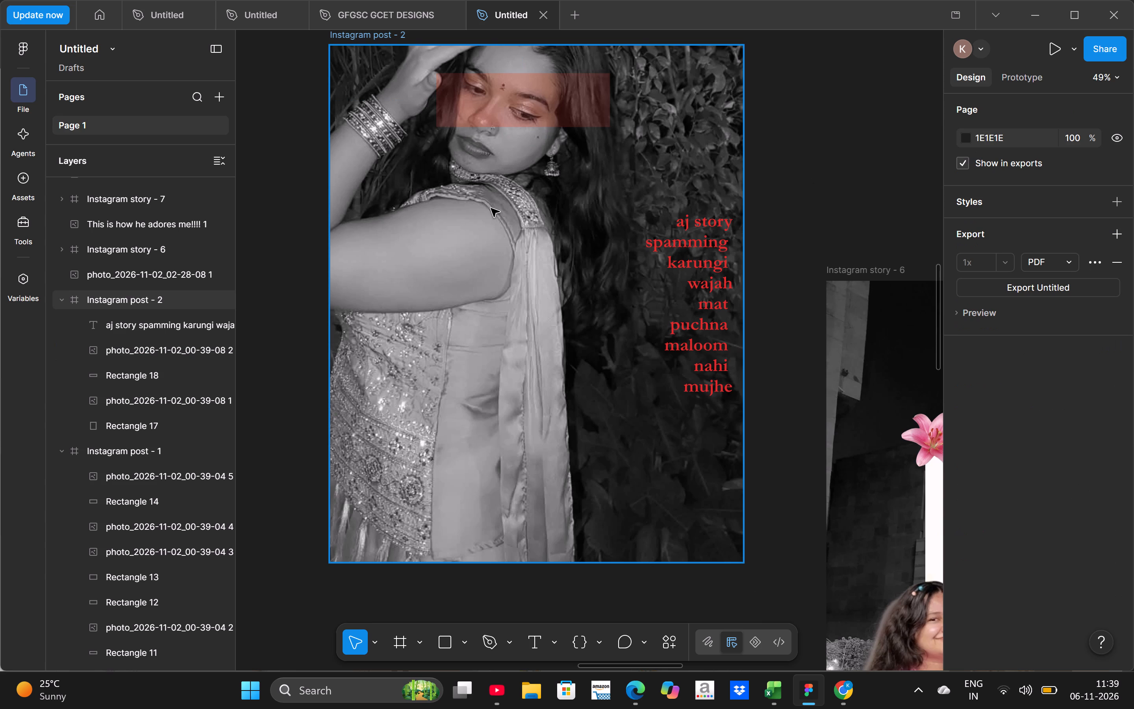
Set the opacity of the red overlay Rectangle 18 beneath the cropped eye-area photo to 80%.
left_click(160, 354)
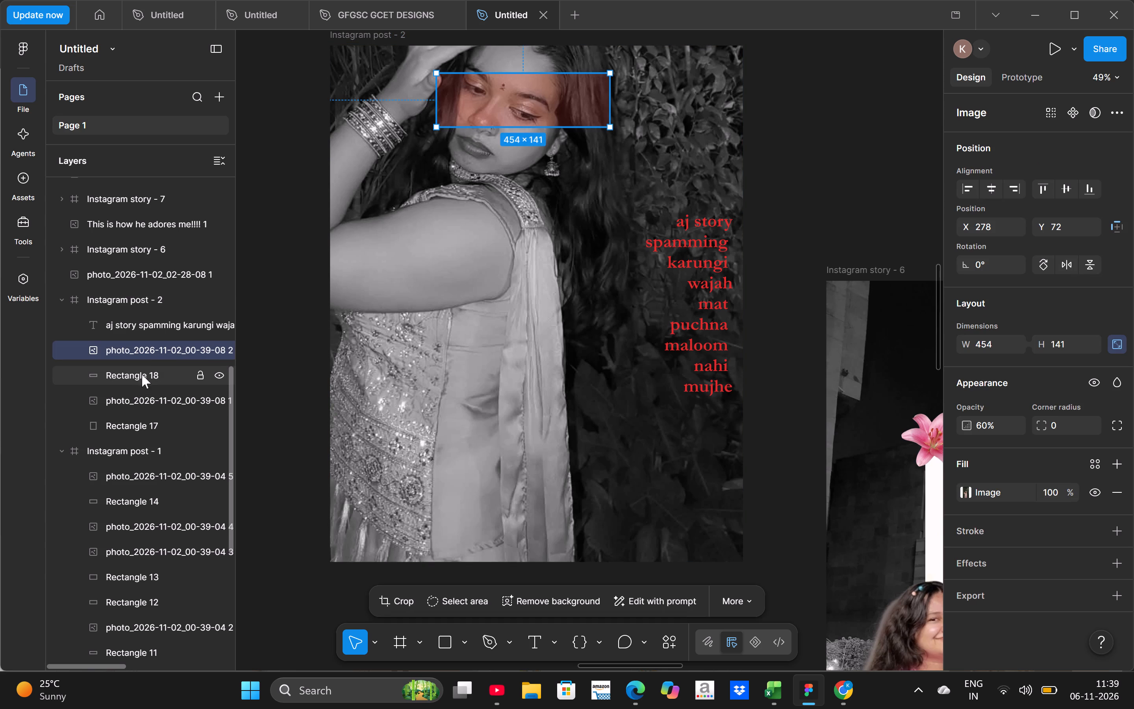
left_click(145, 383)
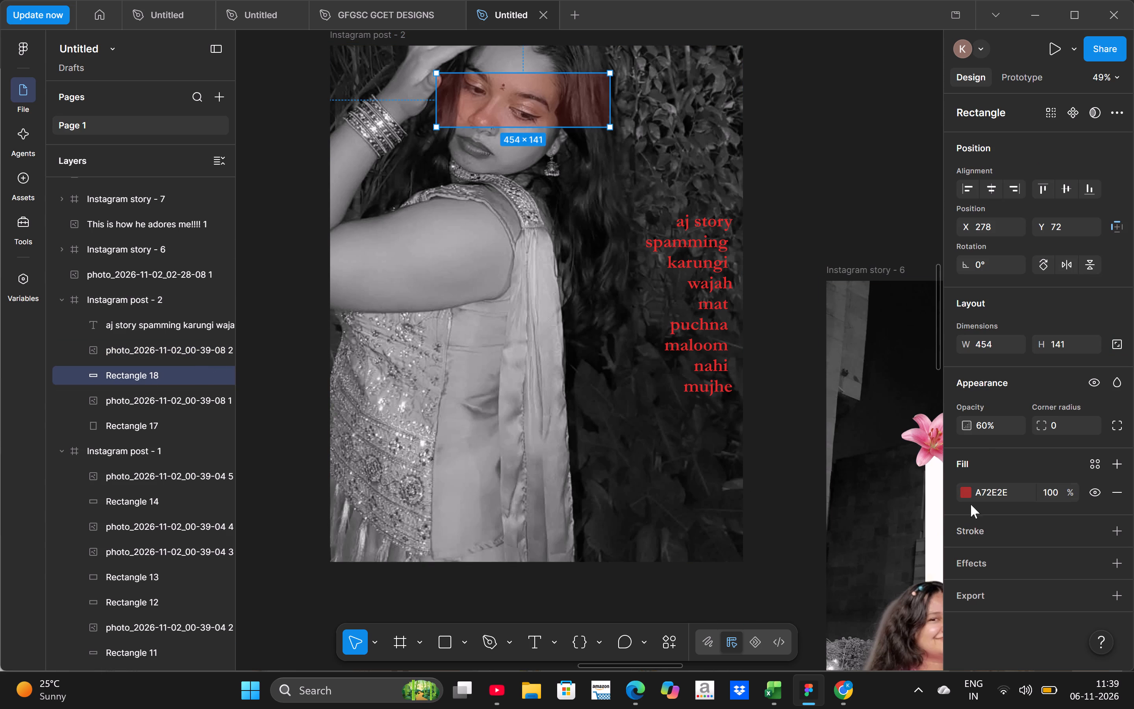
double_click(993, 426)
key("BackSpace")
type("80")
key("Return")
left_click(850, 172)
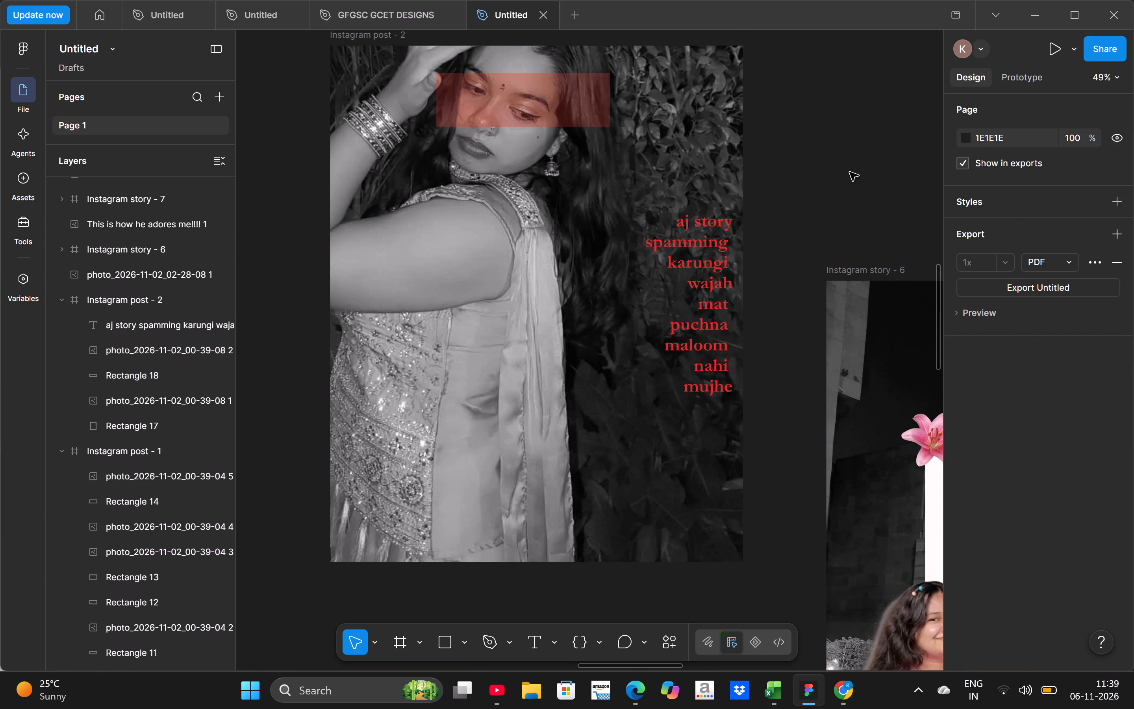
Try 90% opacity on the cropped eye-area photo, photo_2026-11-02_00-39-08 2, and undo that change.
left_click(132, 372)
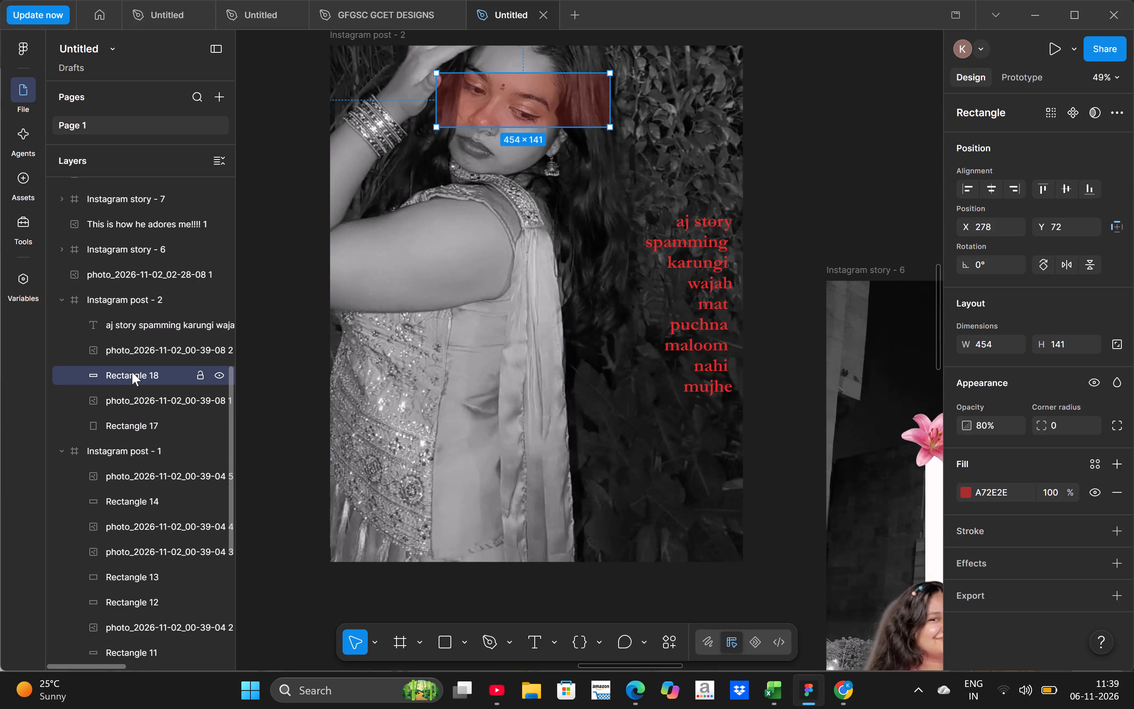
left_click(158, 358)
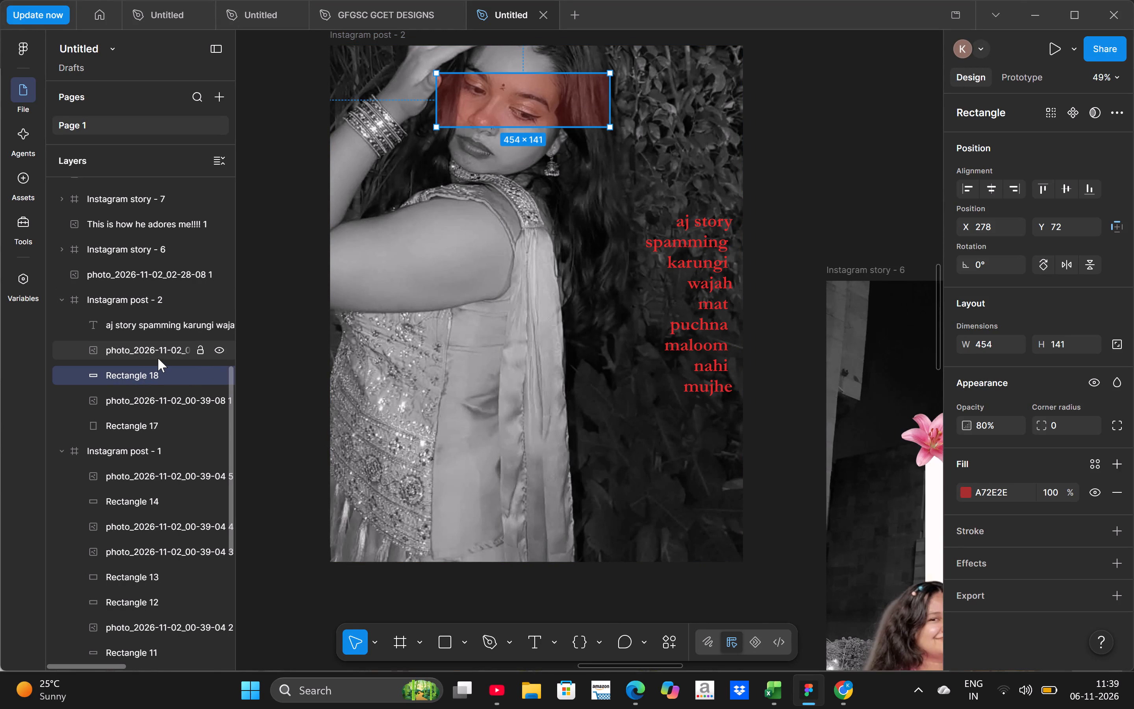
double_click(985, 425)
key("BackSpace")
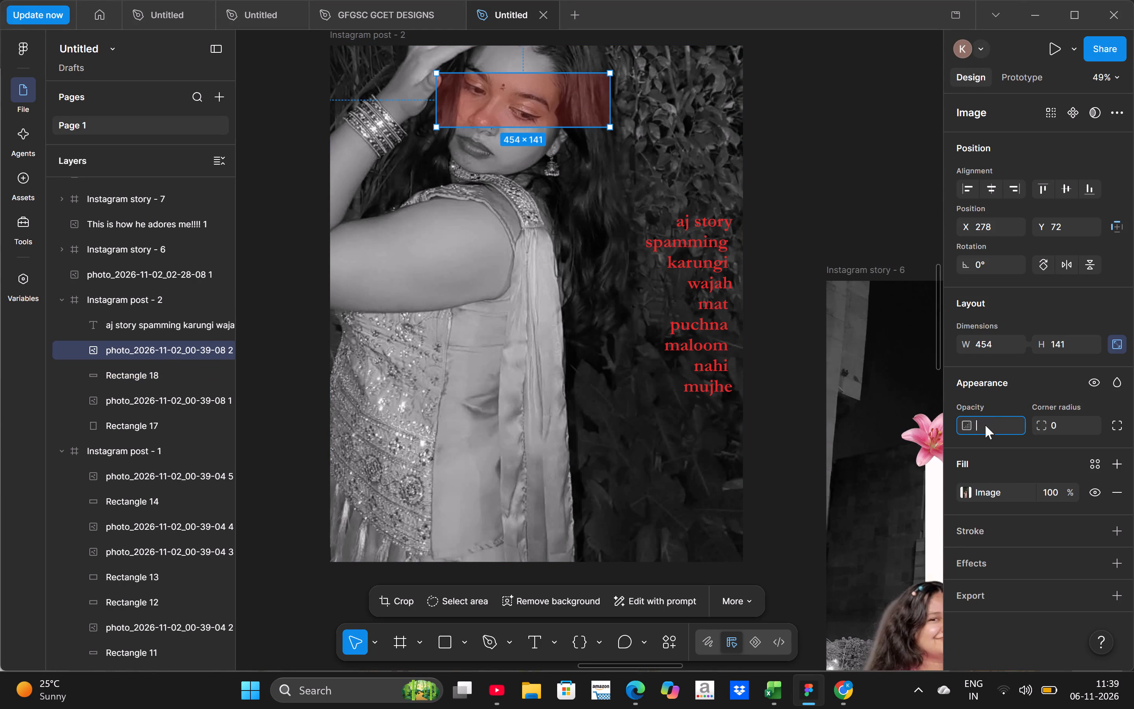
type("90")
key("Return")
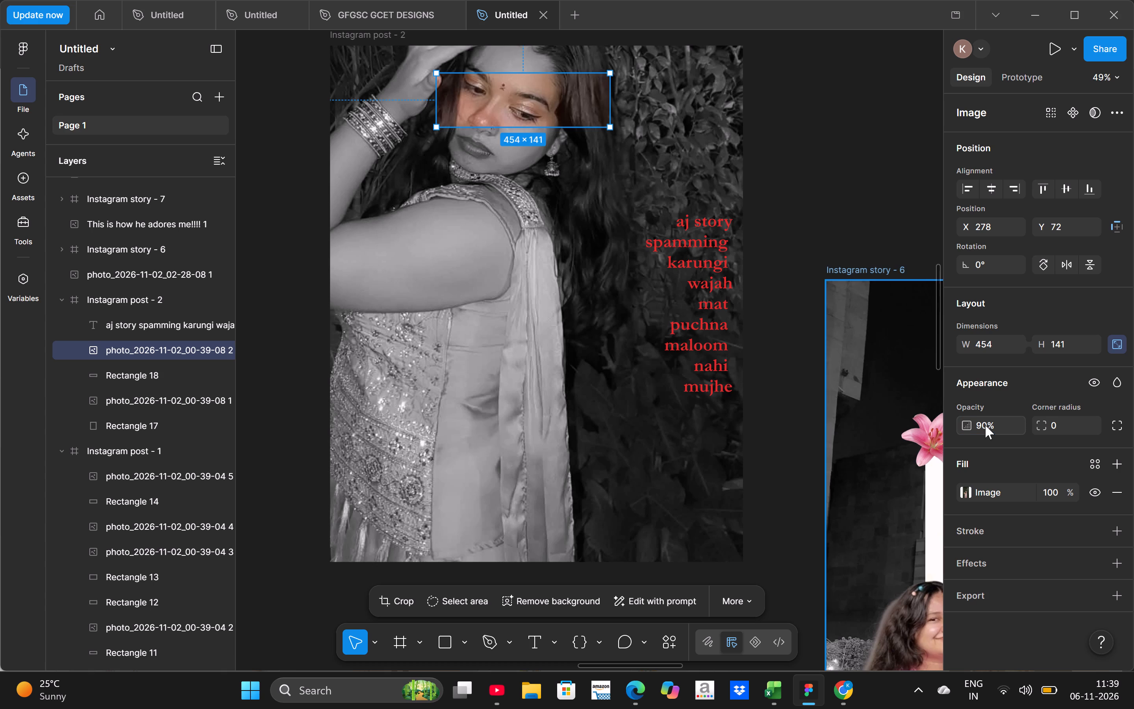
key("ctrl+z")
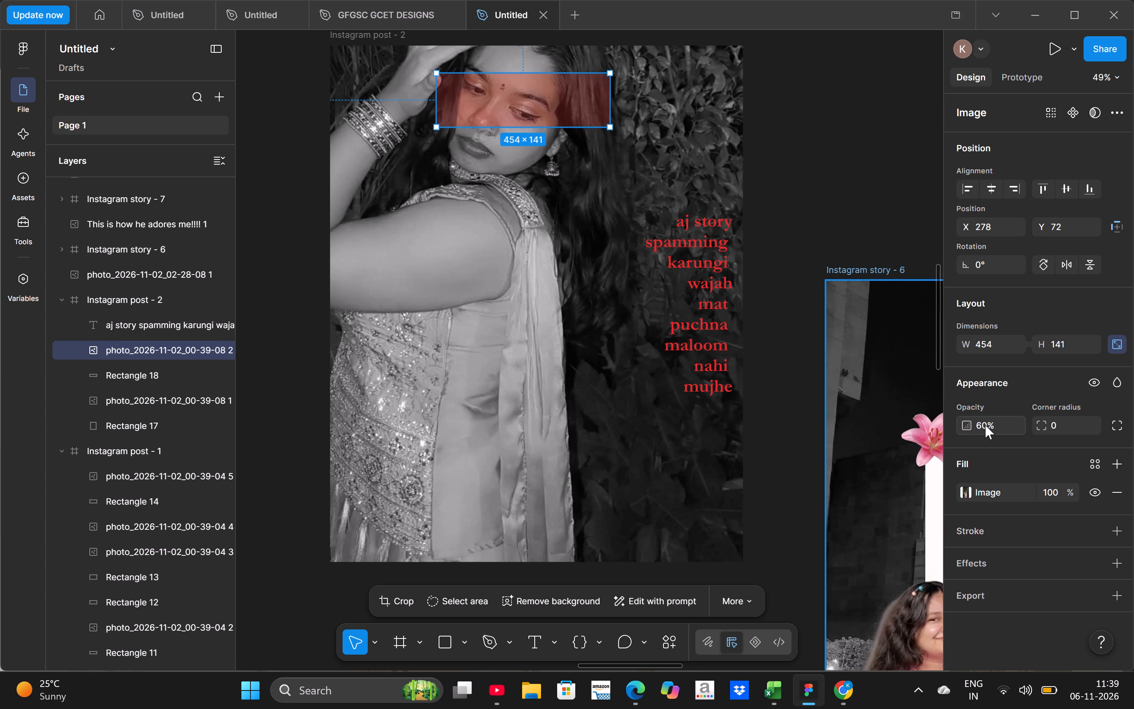
Set the opacity of the red overlay Rectangle 18 in Instagram post - 2 to 100%.
left_click(127, 370)
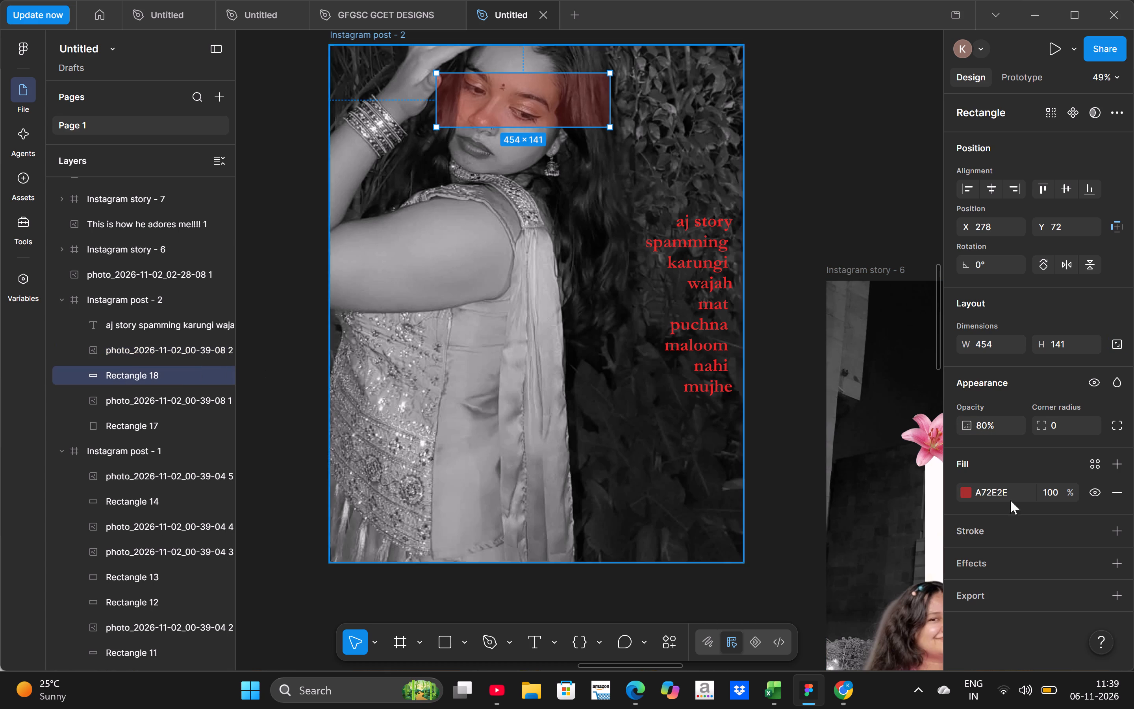
double_click(985, 423)
key("BackSpace")
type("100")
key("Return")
left_click(876, 189)
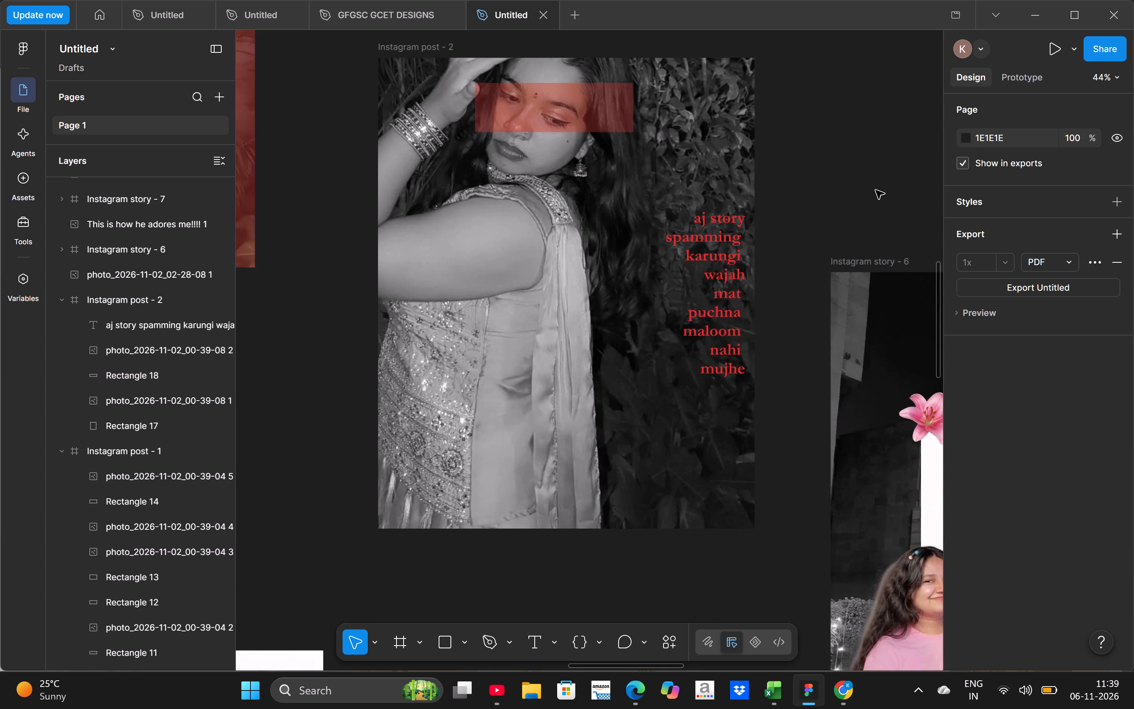
Change the red caption's font in Instagram post - 2 to Franklin Gothic Demi Regular.
scroll(876, 190, "left", 1)
left_click(663, 300)
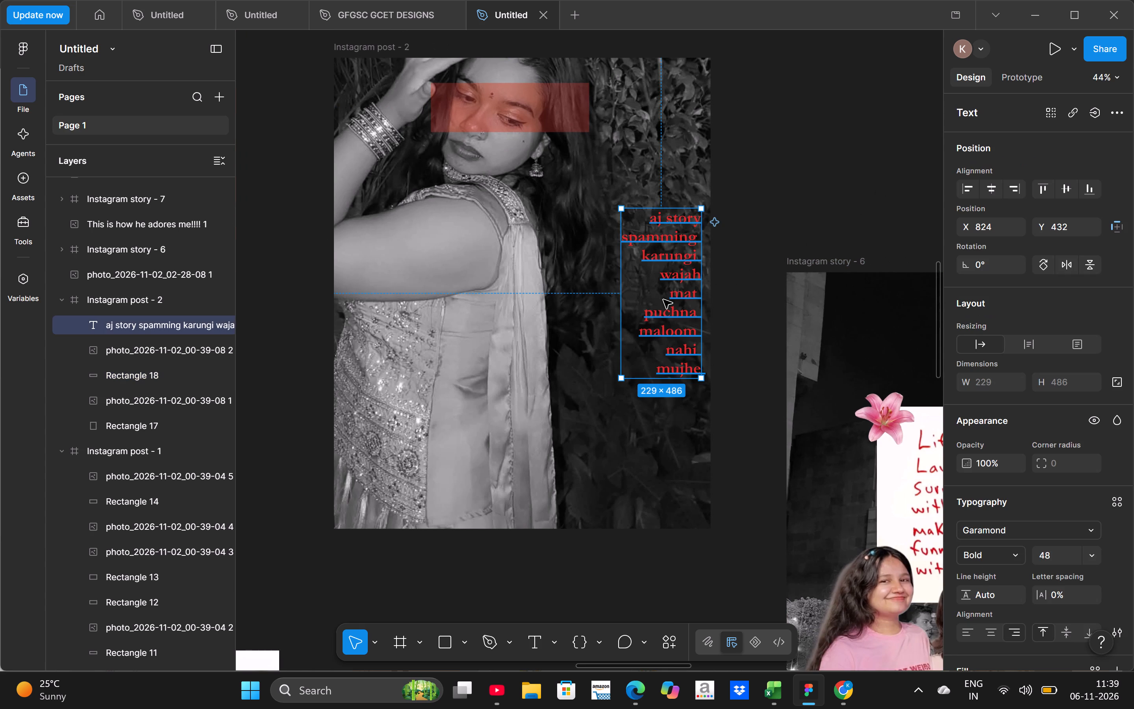
scroll(988, 599, "down", 2)
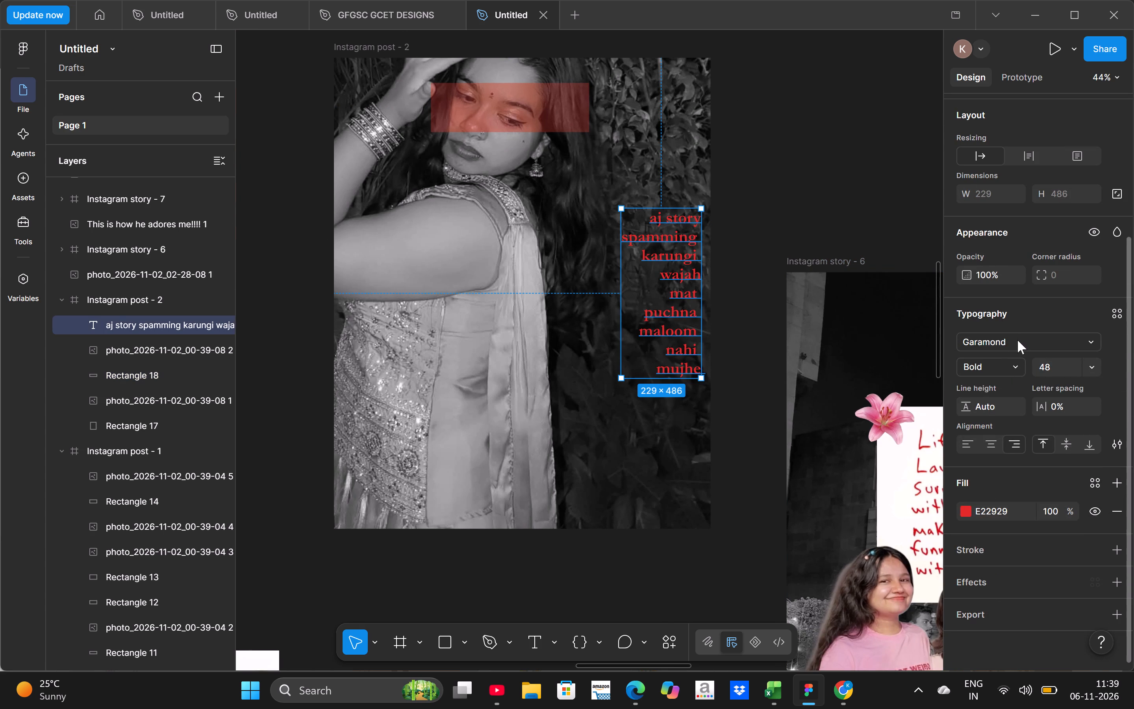
left_click(1017, 340)
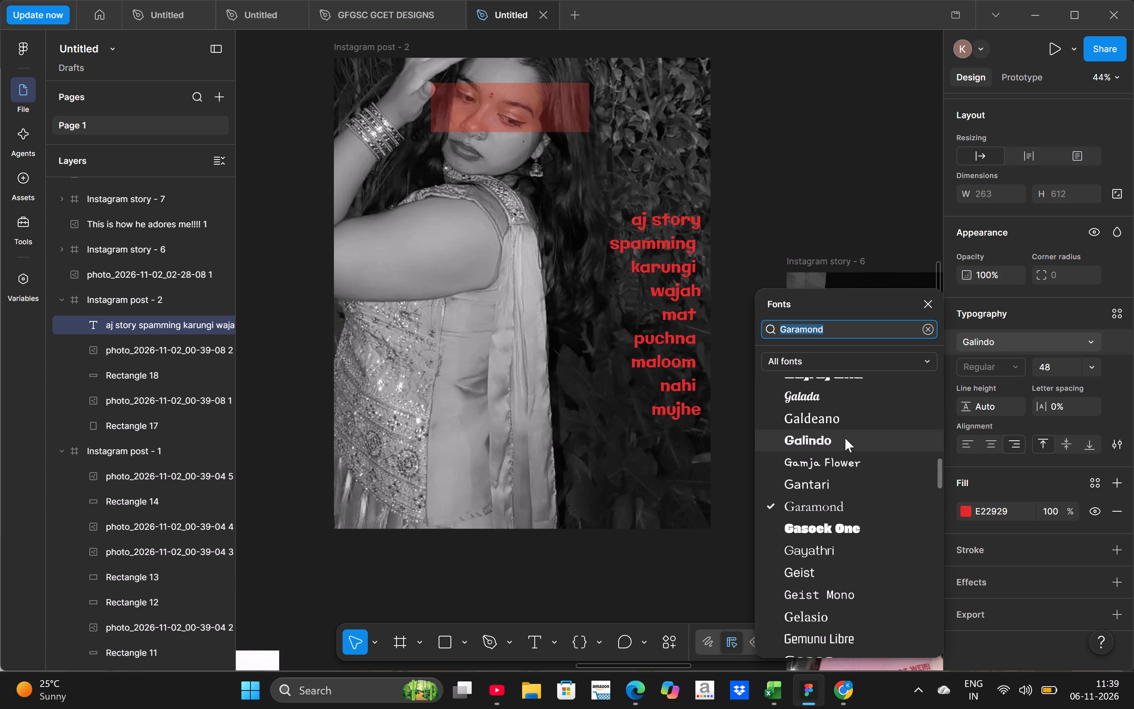
scroll(845, 438, "up", 4)
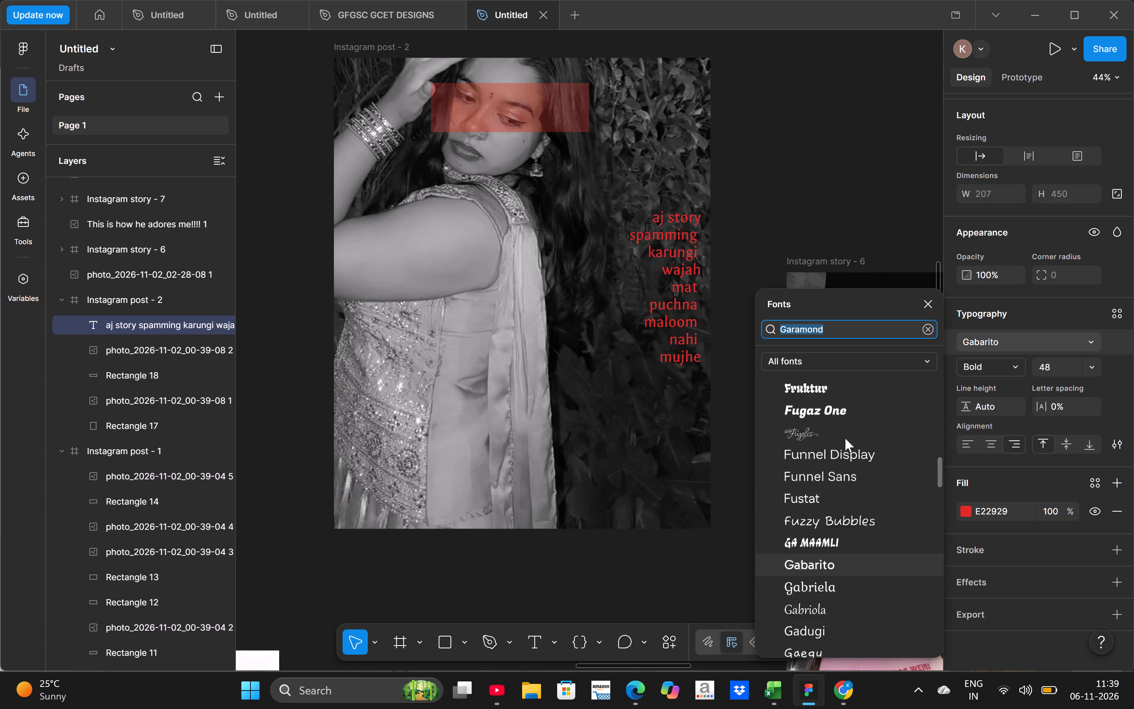
scroll(845, 438, "up", 3)
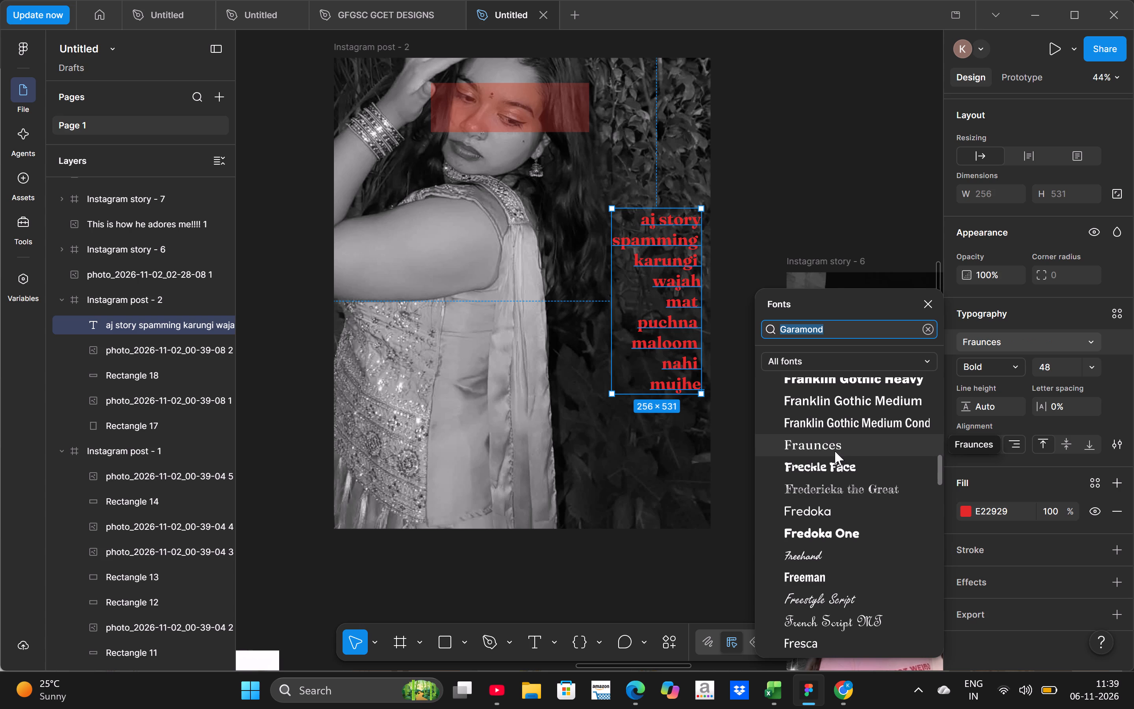
scroll(835, 451, "up", 3)
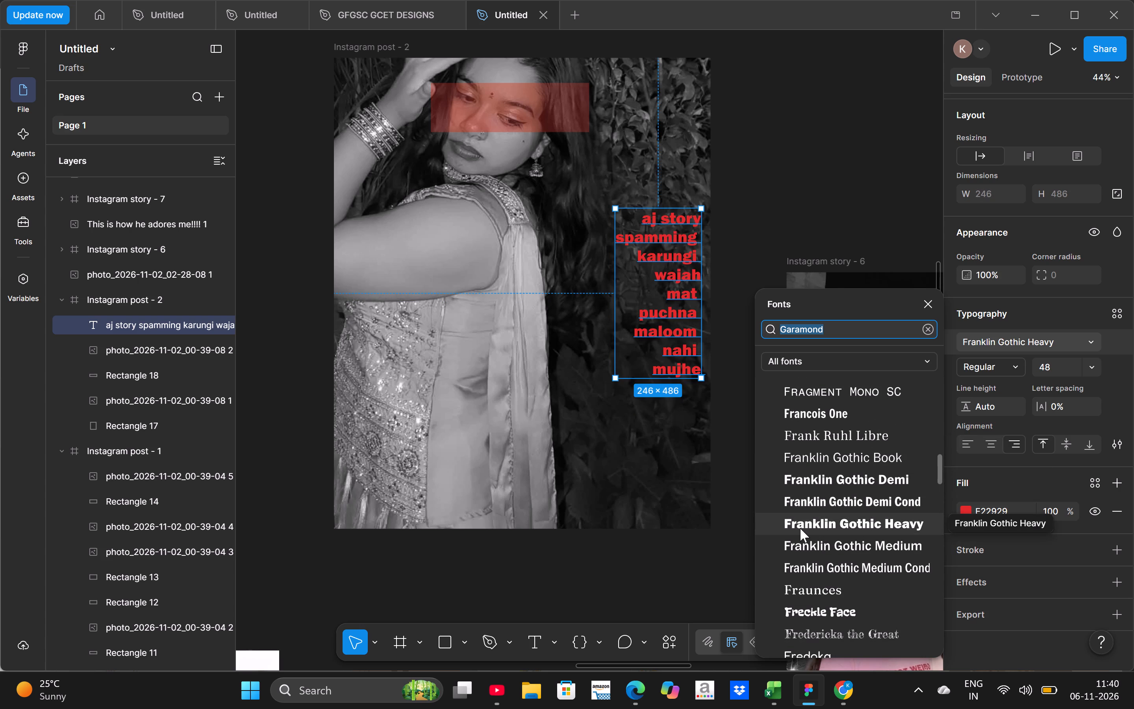
left_click(808, 477)
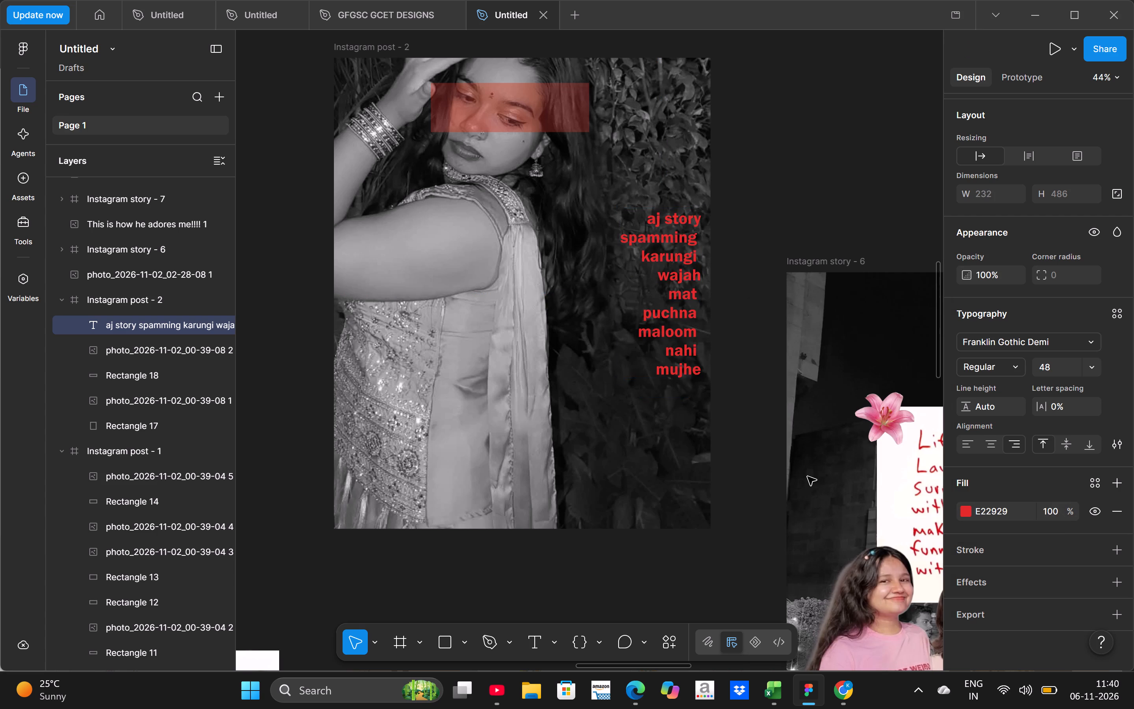
left_click(806, 190)
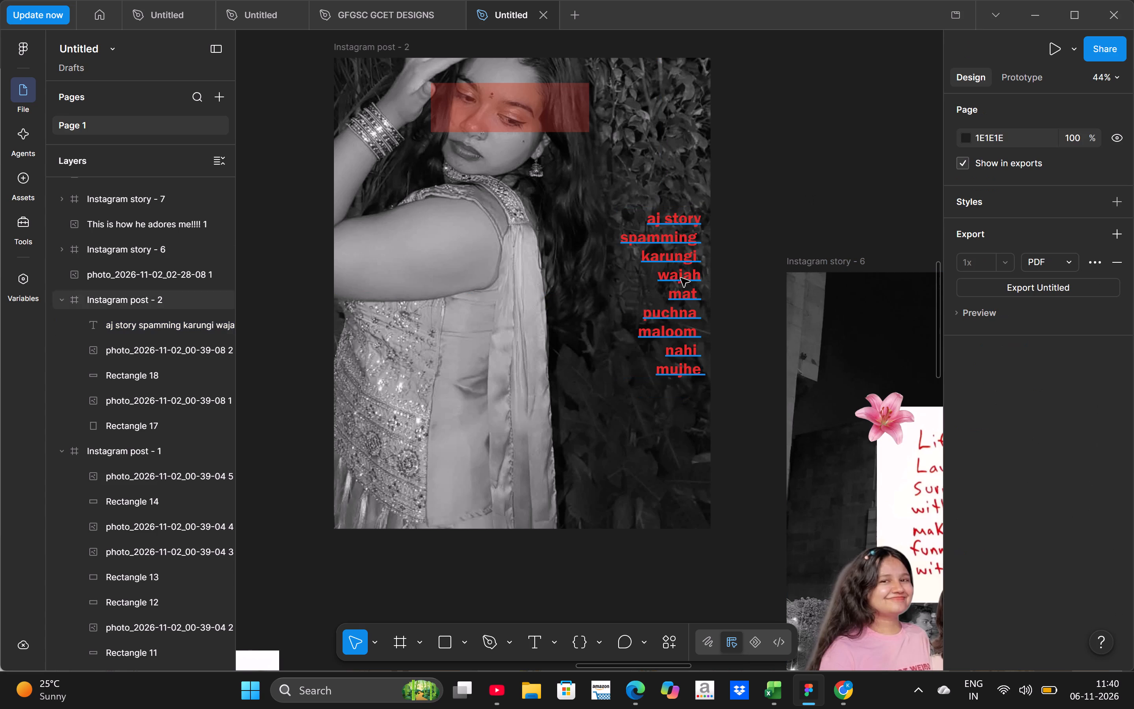
Reposition the red caption slightly lower in Instagram post - 2, at about X 810, Y 469.
left_click_drag(676, 275, 670, 252)
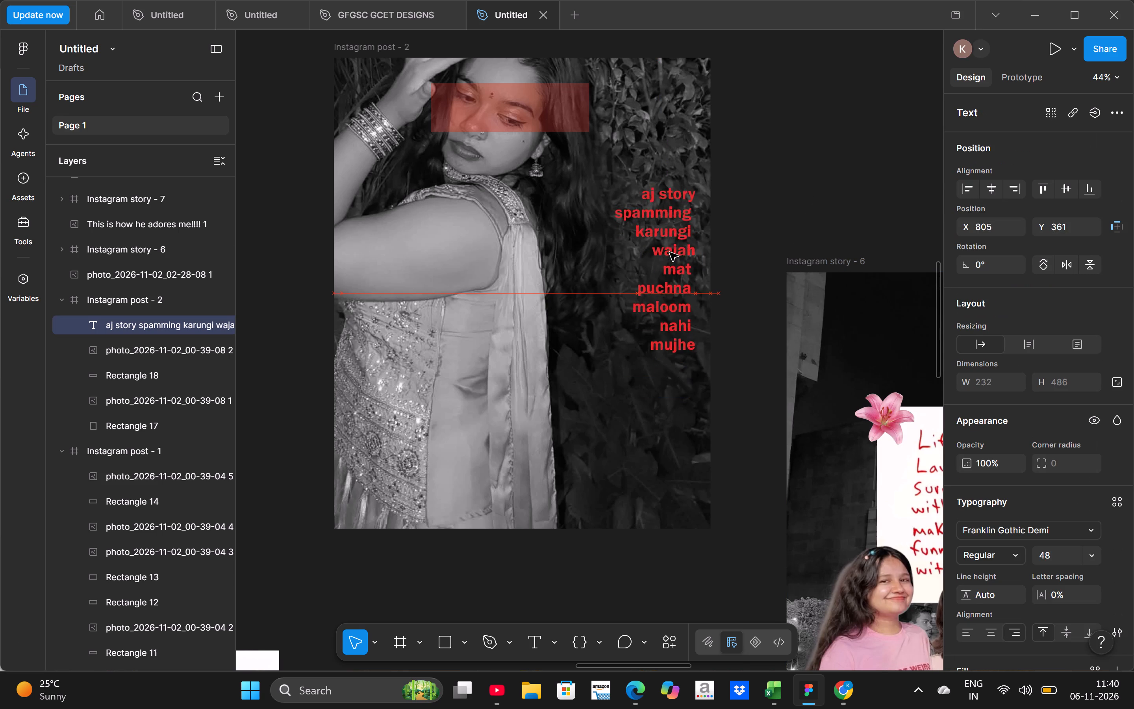
left_click_drag(670, 252, 673, 291)
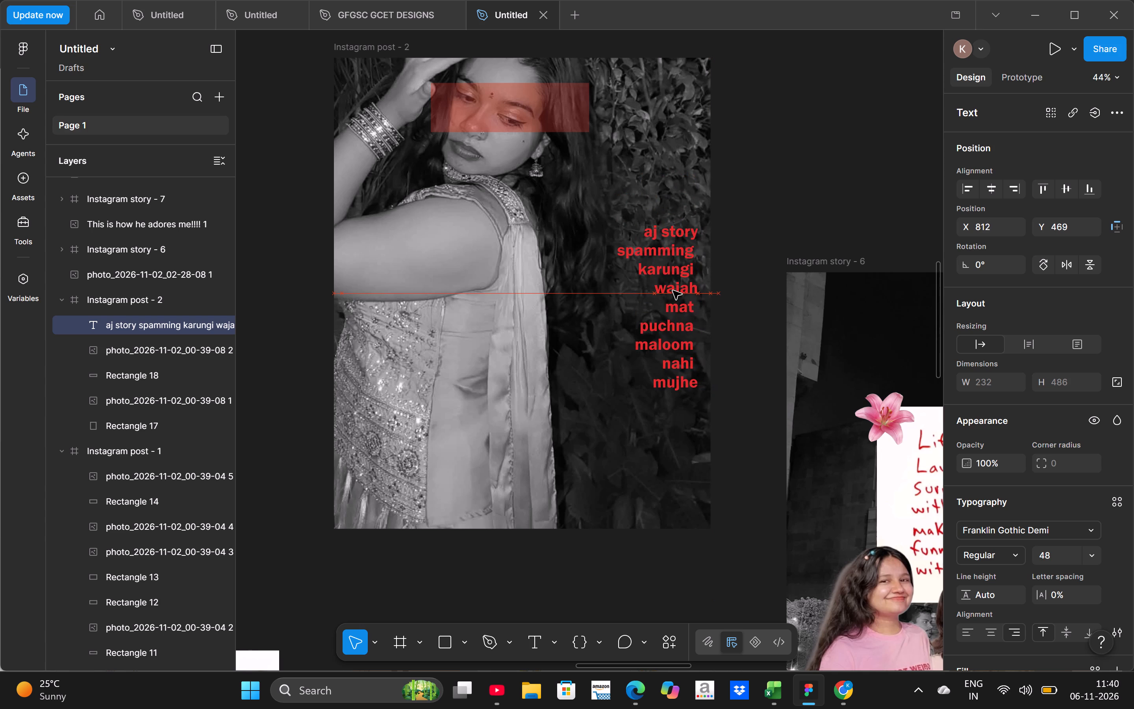
left_click_drag(673, 291, 672, 290)
left_click(836, 119)
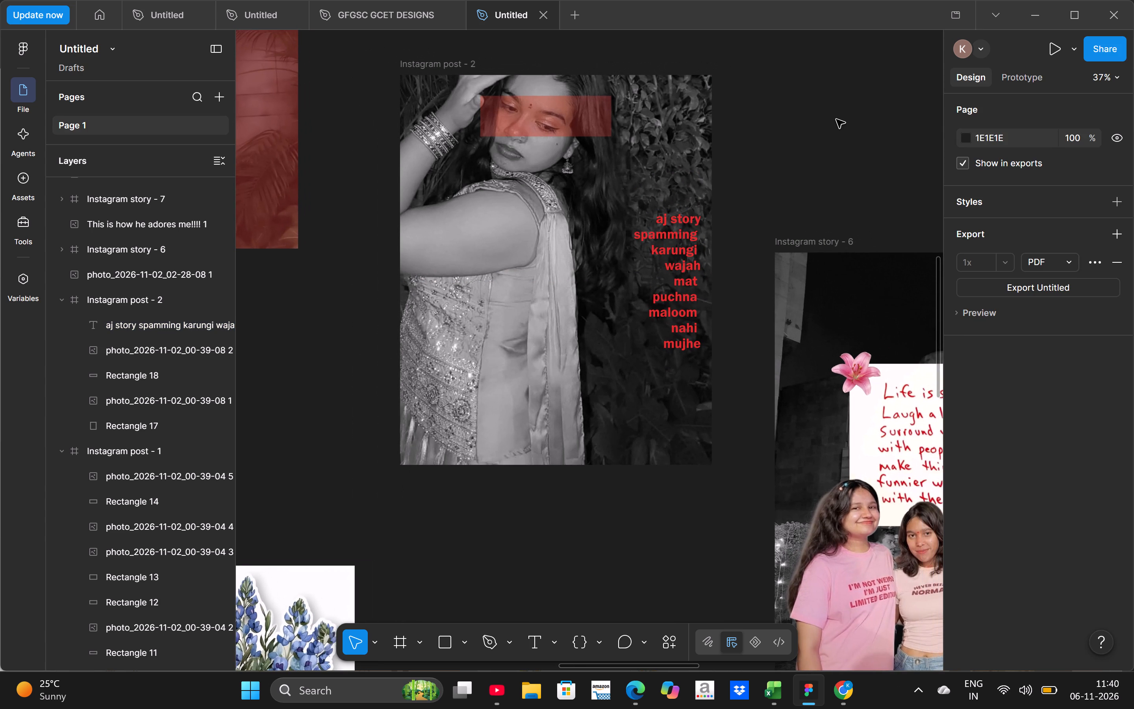
Create a single component from all the layers inside Instagram post - 2, from the caption down to Rectangle 17.
left_click(455, 64)
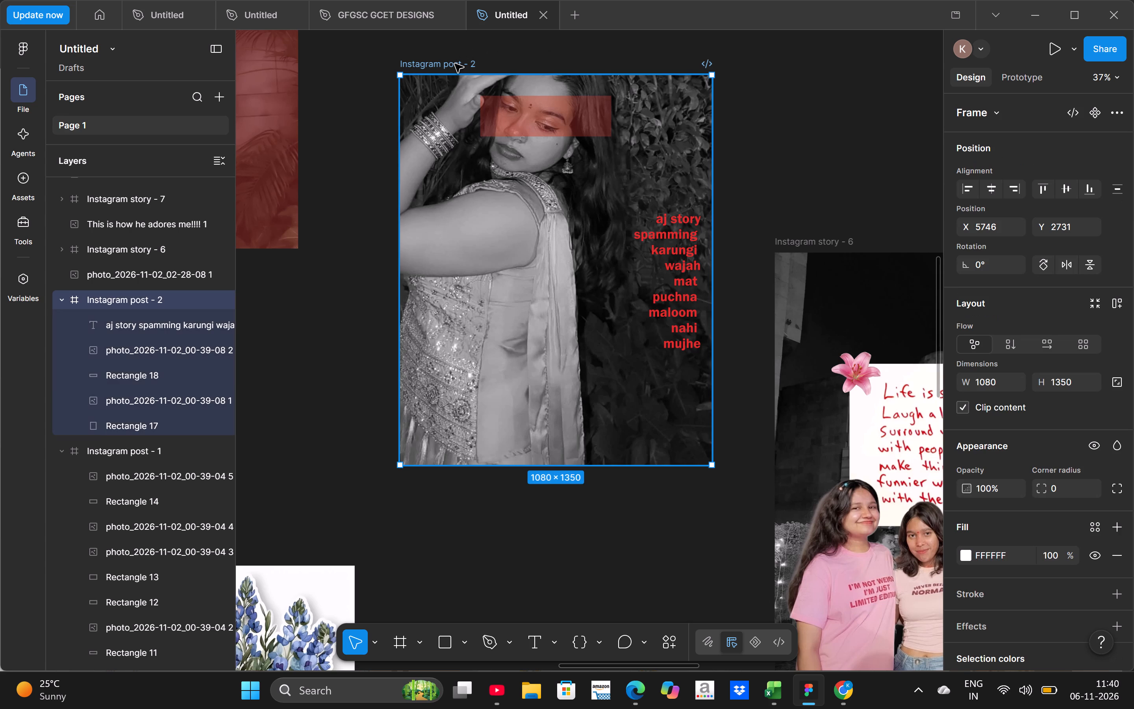
scroll(847, 173, "left", 1)
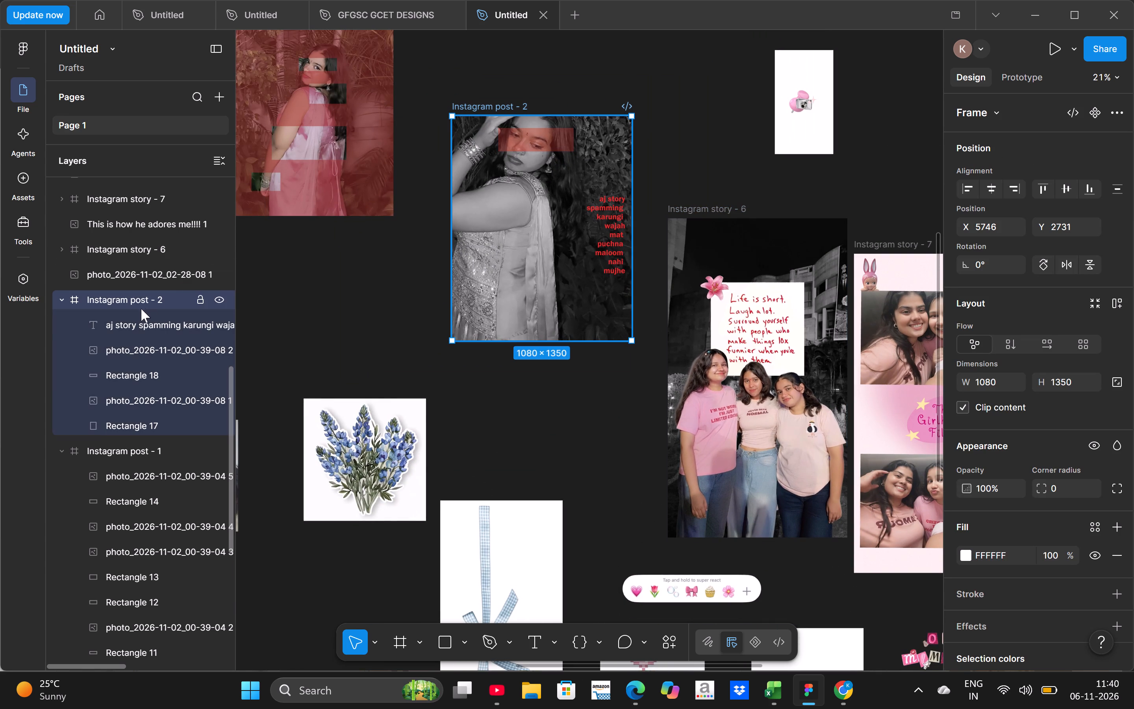
double_click(125, 325, "shift")
left_click(336, 292)
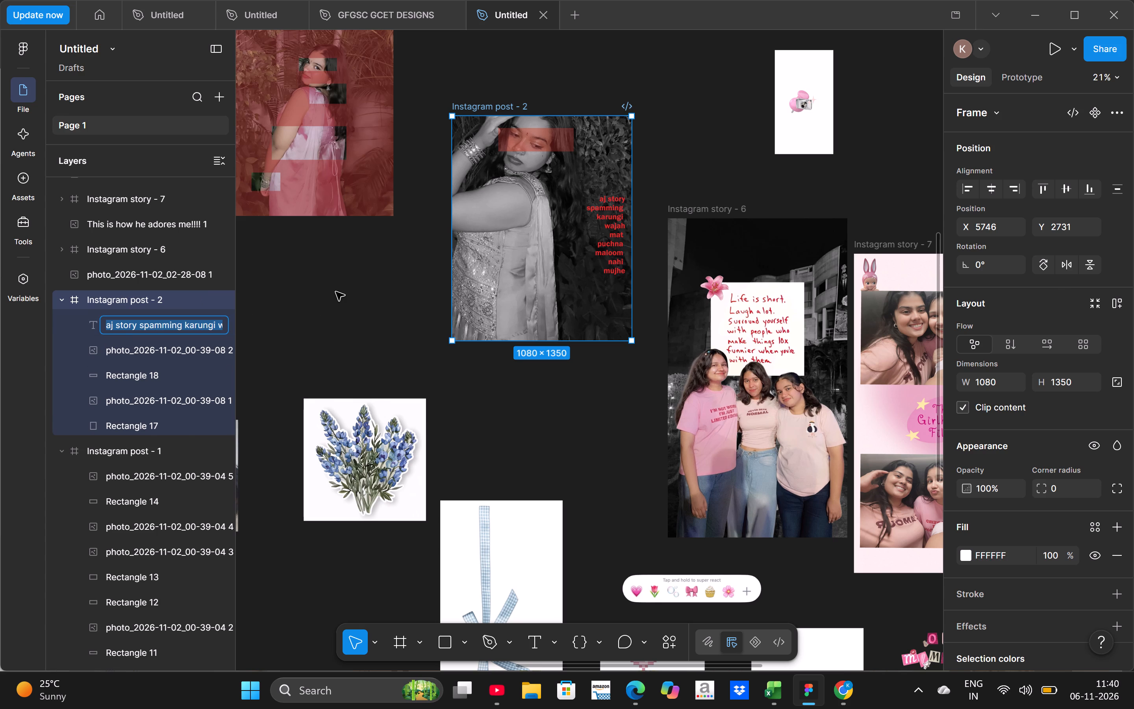
left_click(134, 325)
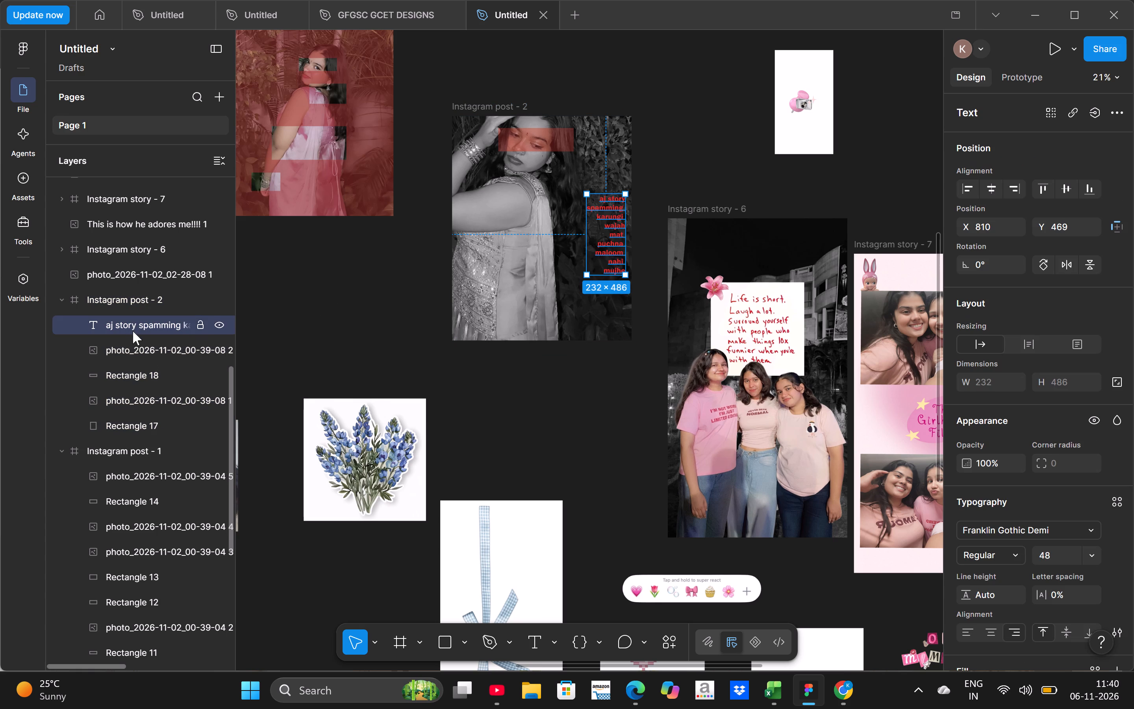
left_click(128, 354, "shift")
left_click(130, 425, "shift")
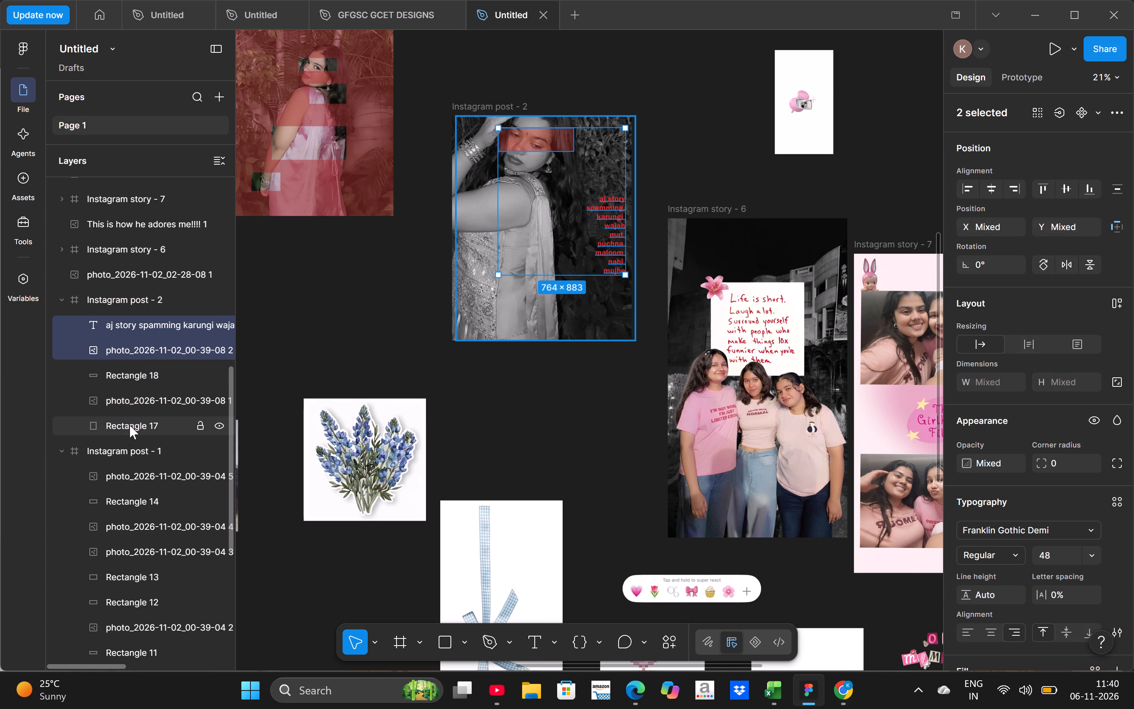
left_click(1118, 117)
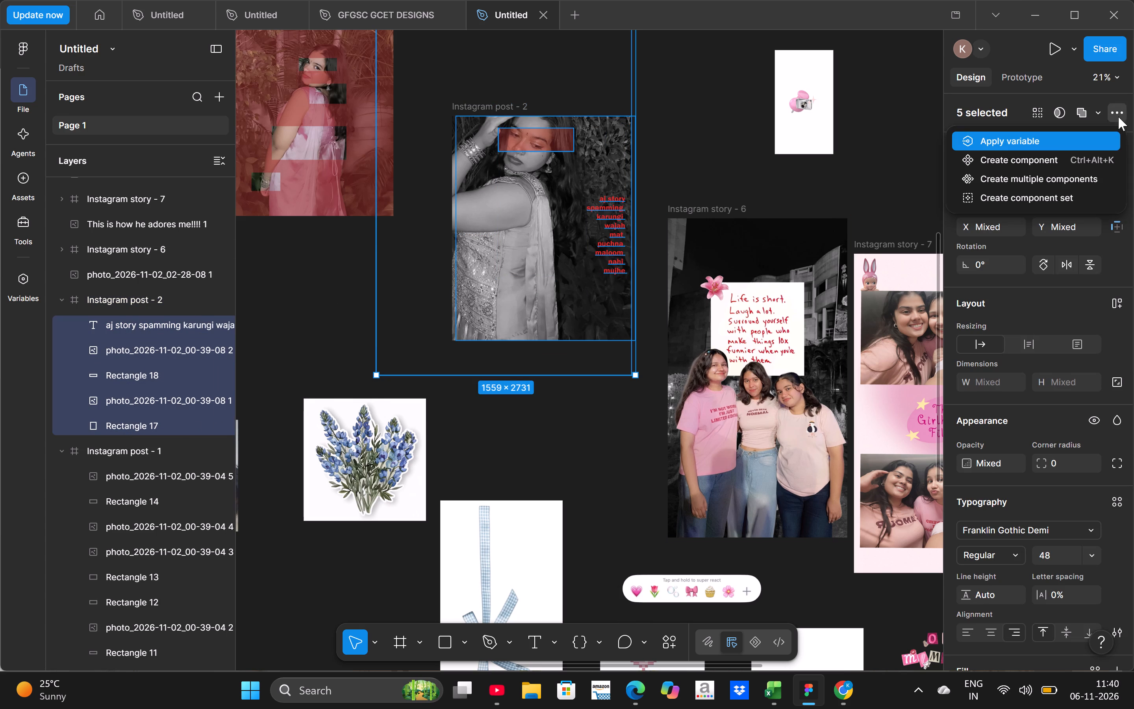
left_click(1025, 159)
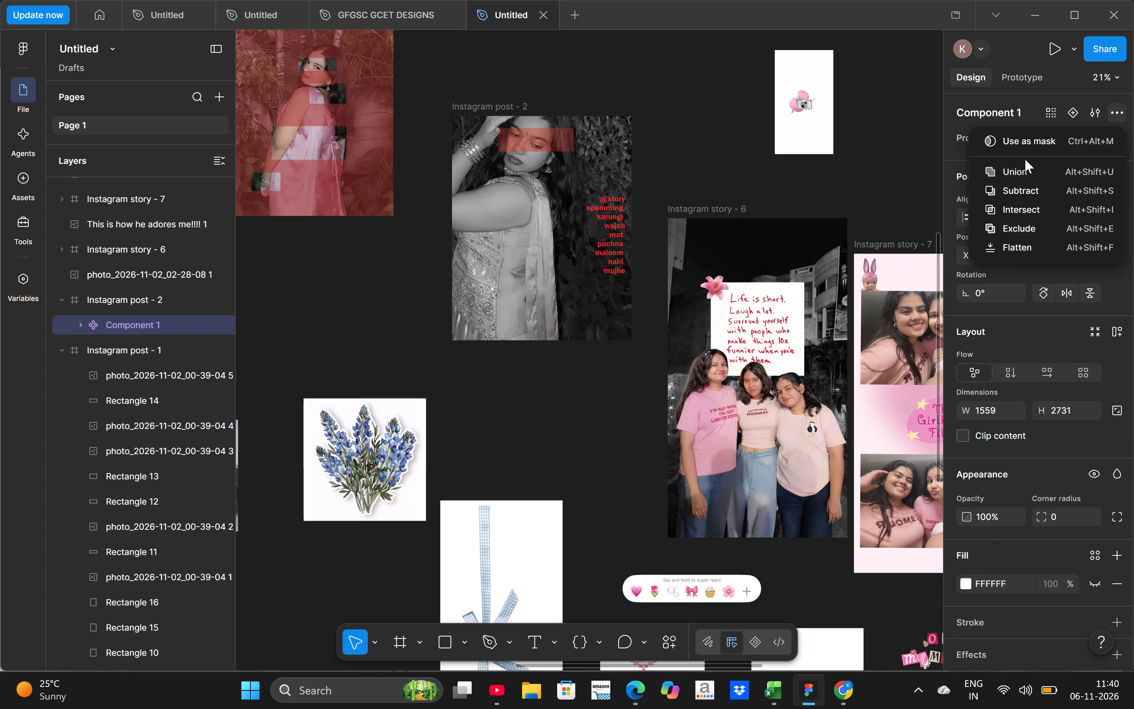
left_click(86, 323)
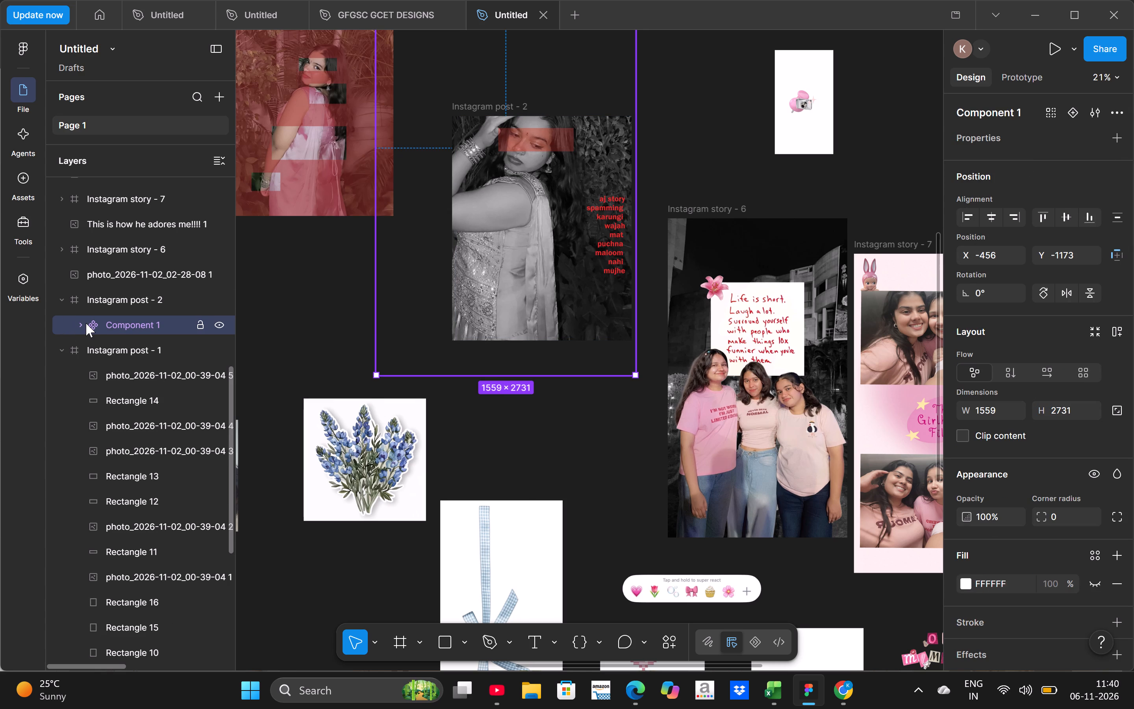
Move the bluebonnet bouquet image down to open canvas below the loose photo_2026-11-02_02-28-08 1 and the blue gingham ribbon.
scroll(754, 189, "left", 1)
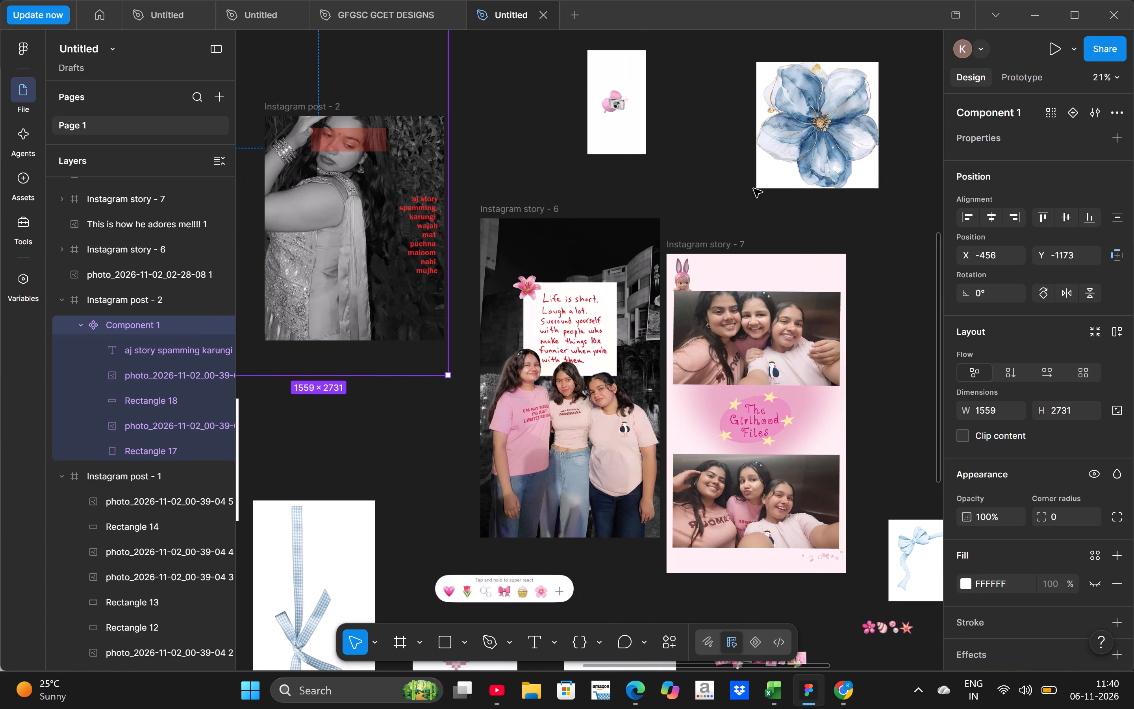
scroll(754, 189, "right", 2)
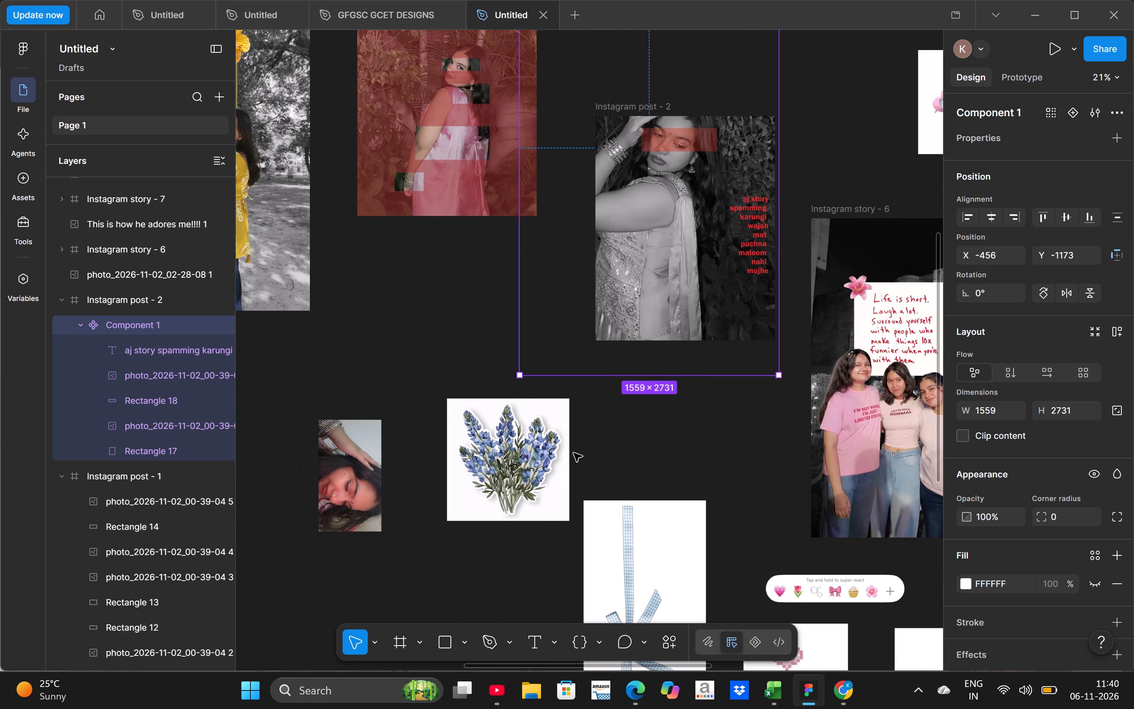
left_click(529, 463)
left_click_drag(529, 463, 210, 684)
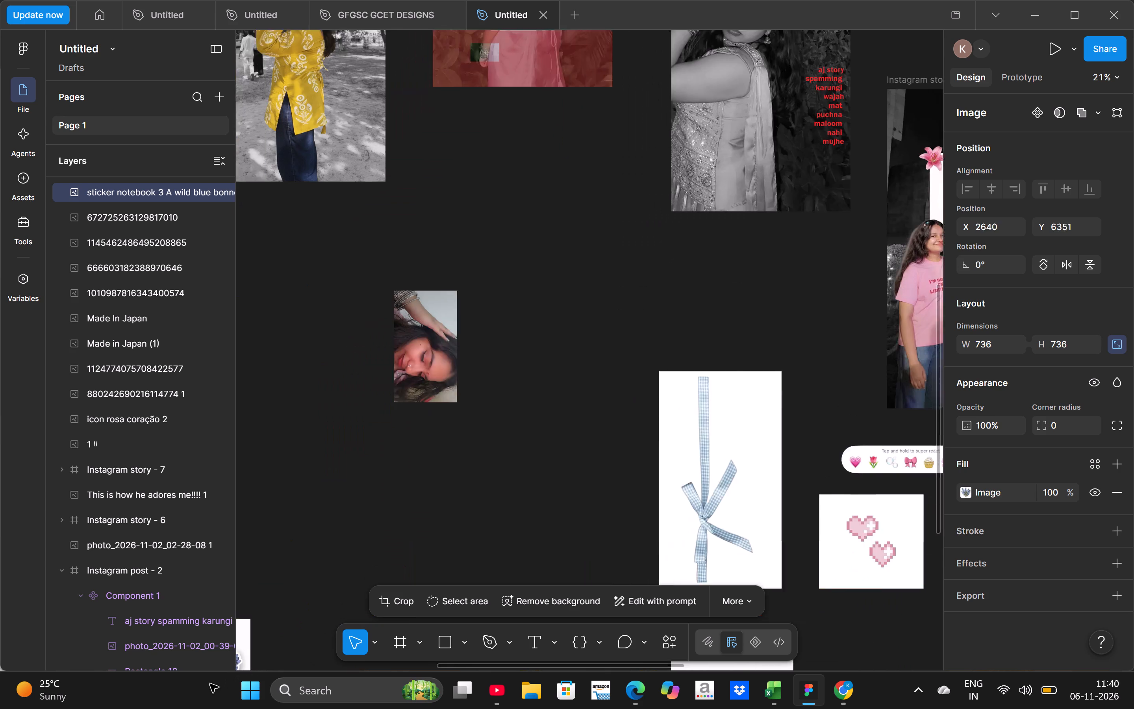
left_click_drag(210, 684, 636, 629)
Open the image fill settings of the loose photo photo_2026-11-02_02-28-08 1.
left_click(517, 239)
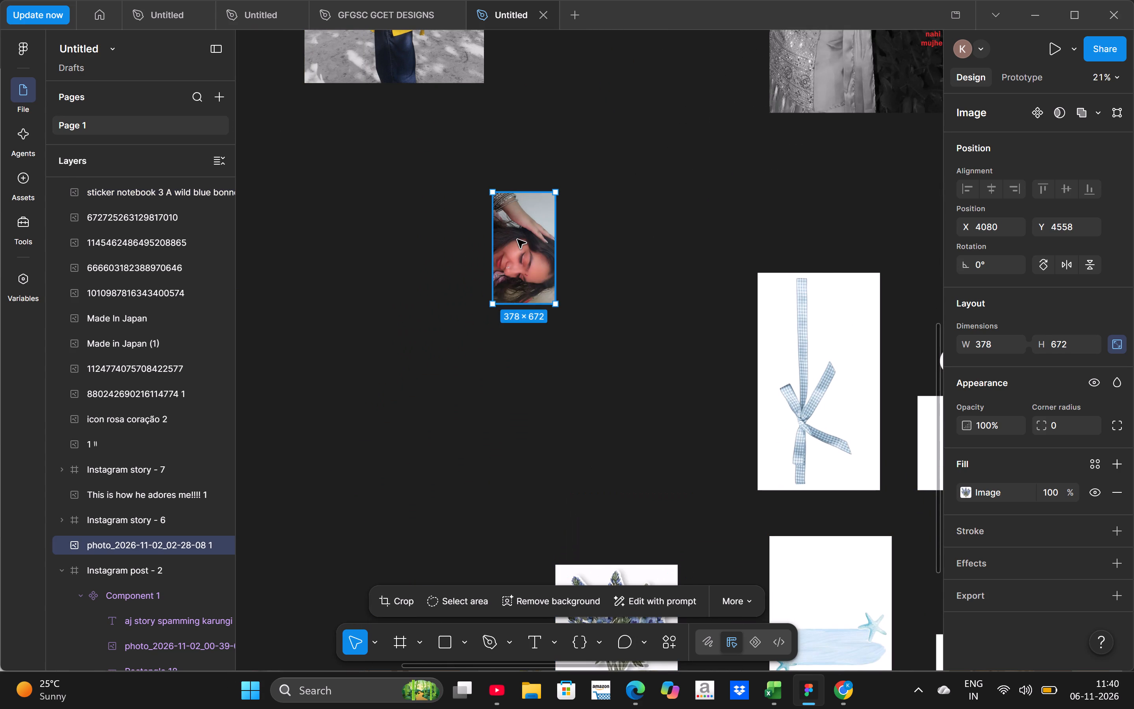
left_click_drag(517, 239, 282, 484)
left_click(282, 484)
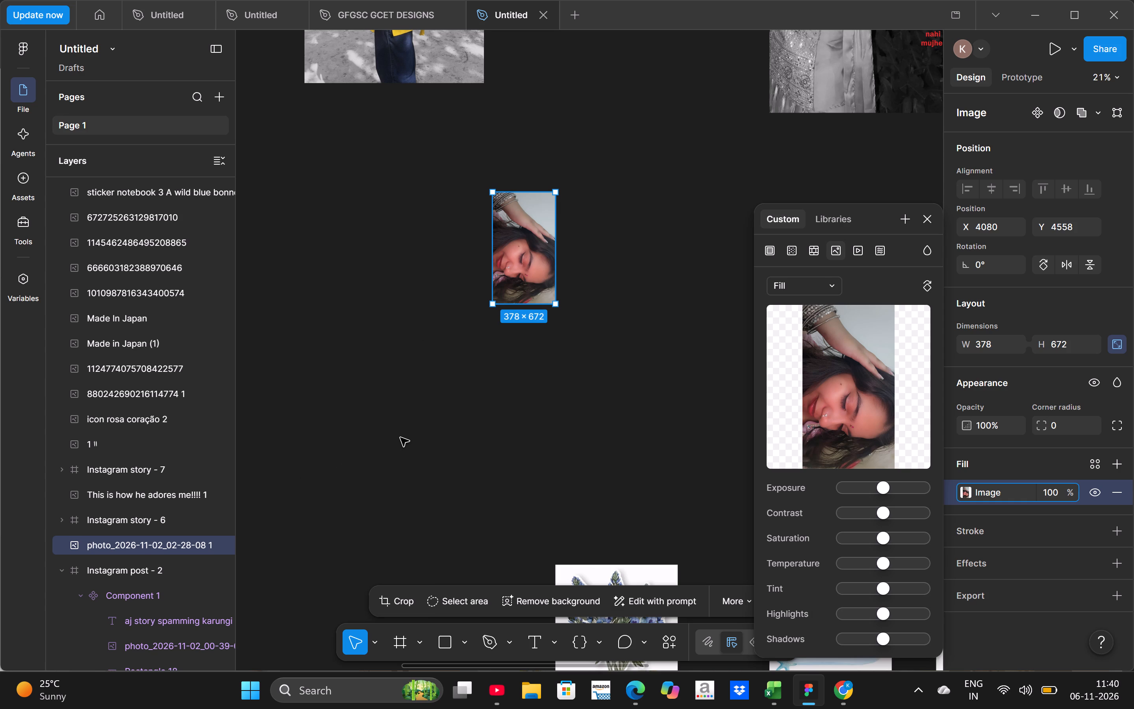
left_click(556, 397)
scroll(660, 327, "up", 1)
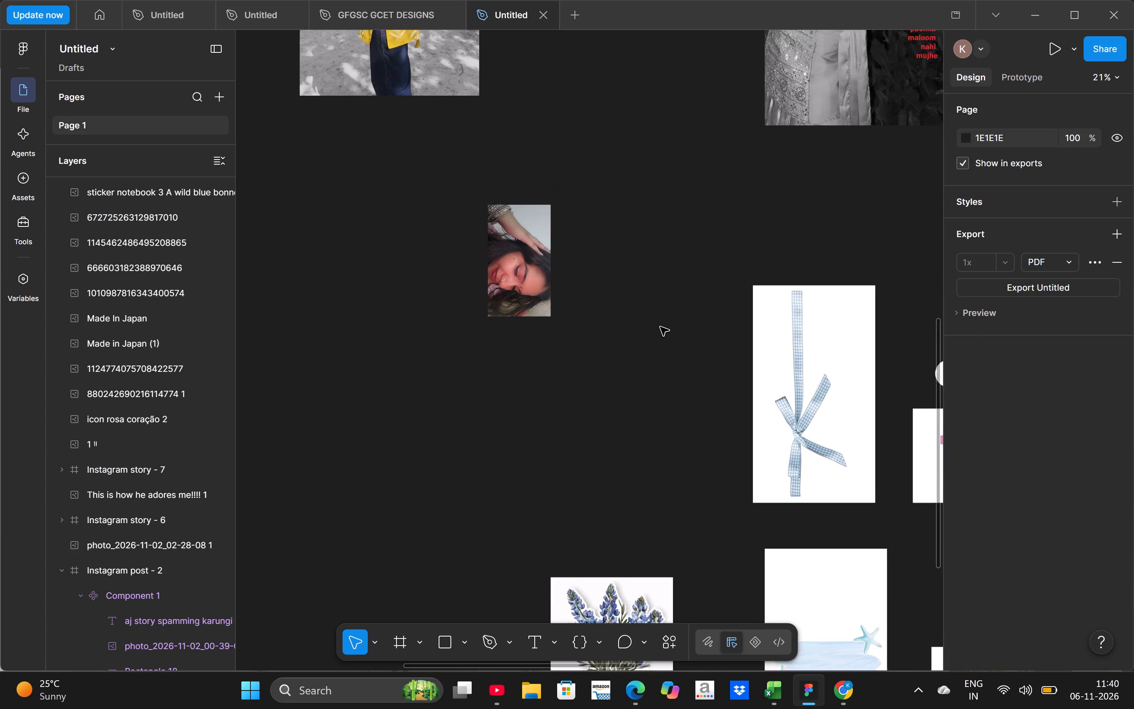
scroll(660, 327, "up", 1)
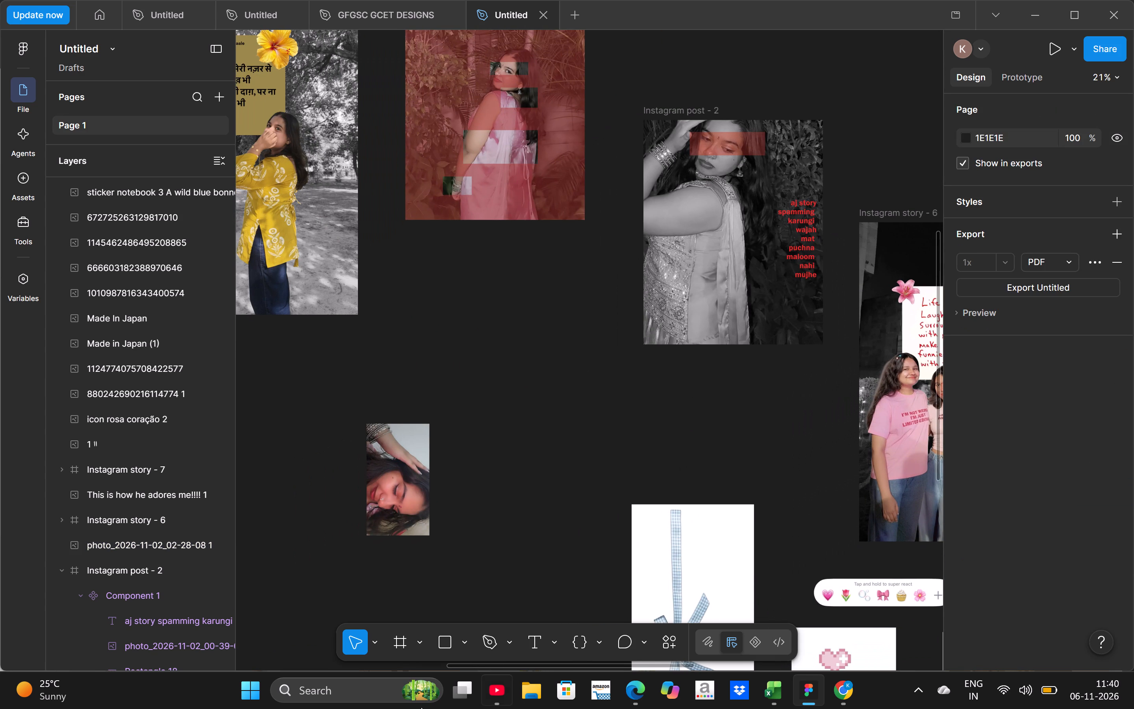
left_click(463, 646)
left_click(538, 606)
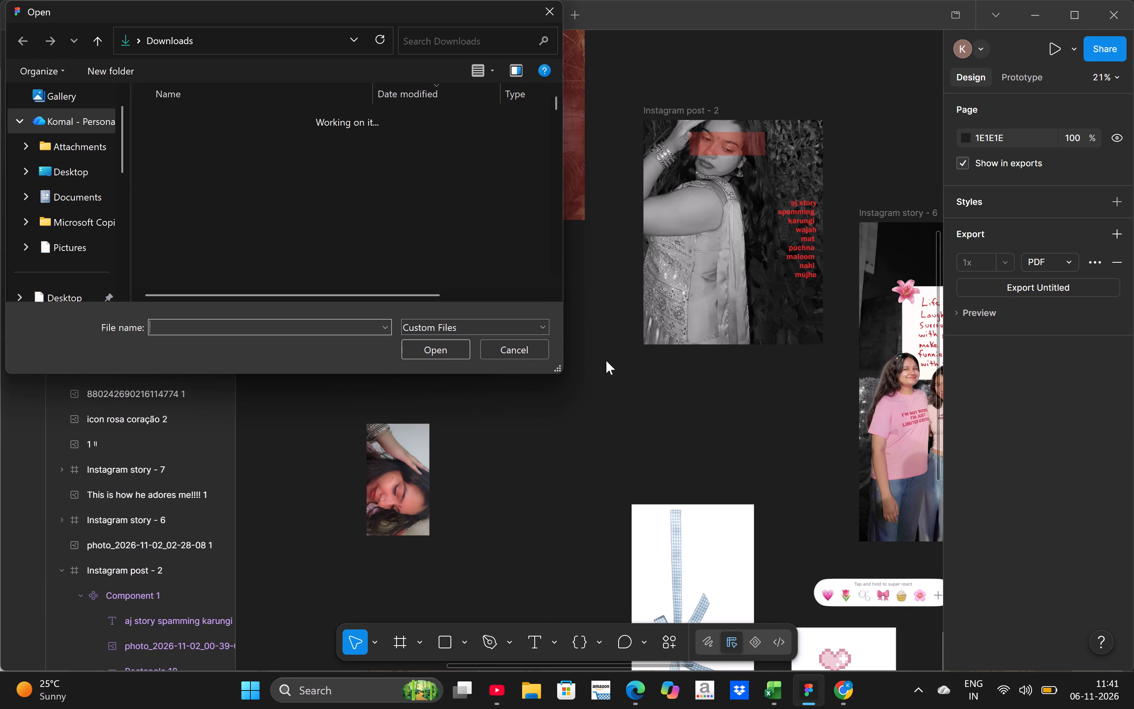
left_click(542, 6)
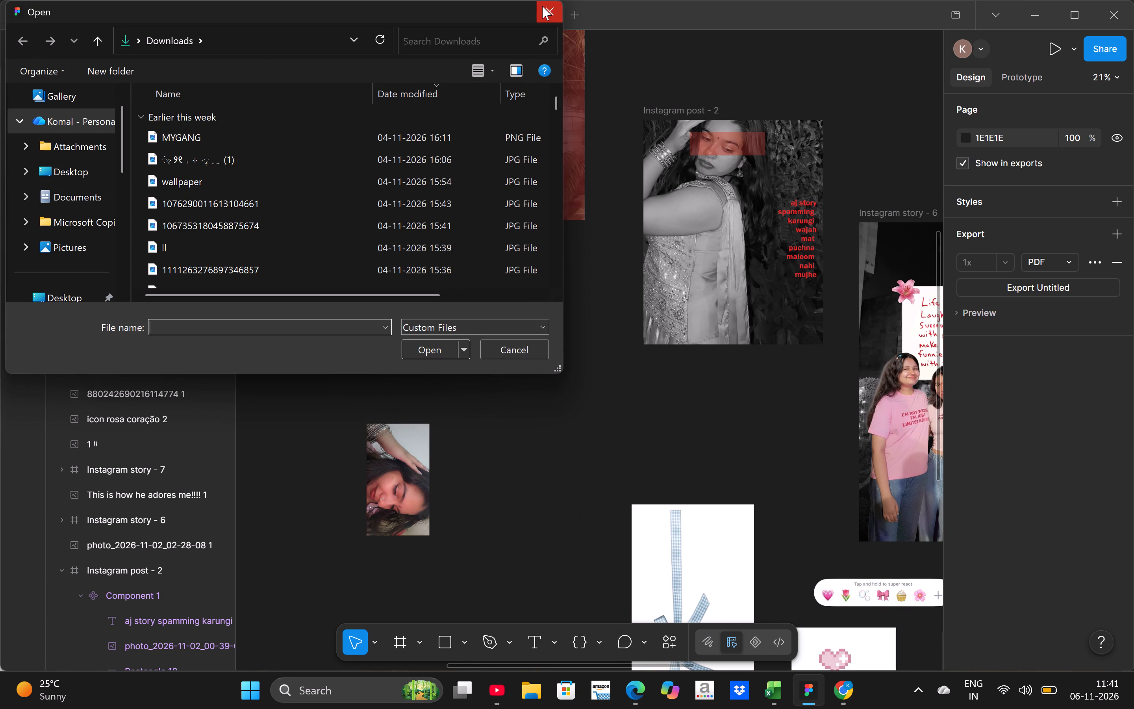
Add a 1080 × 1920 Instagram story frame and place it beside the loose photo_2026-11-02_02-28-08 1, below Instagram post - 1.
left_click(415, 634)
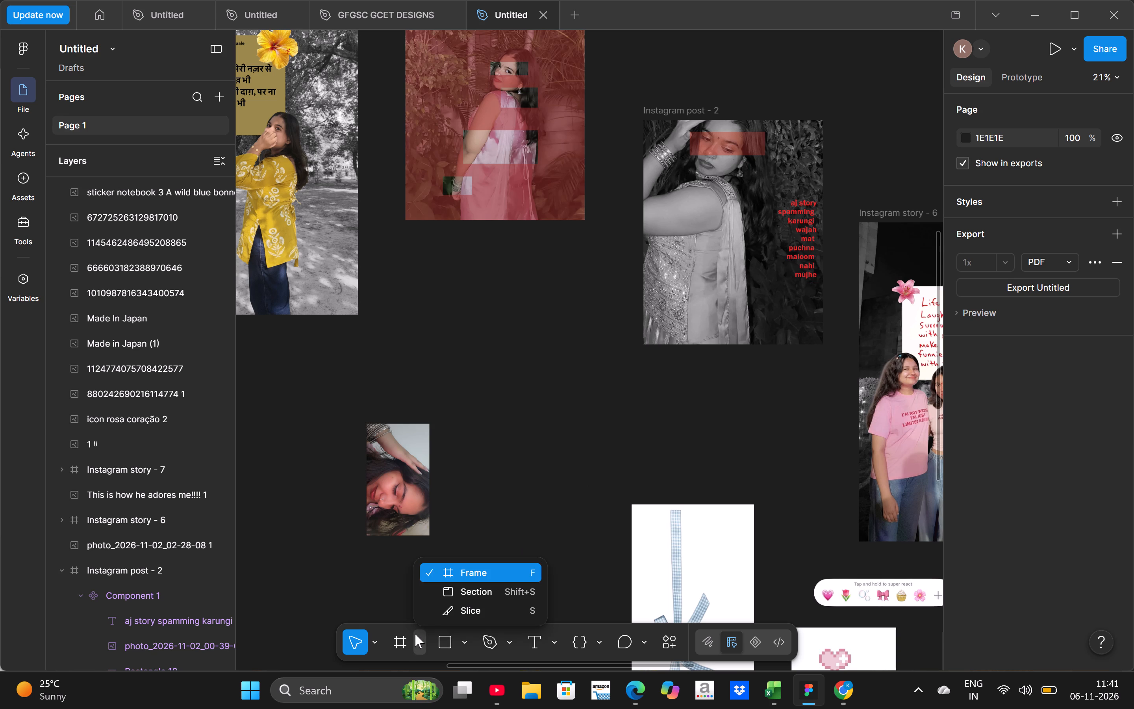
left_click(461, 573)
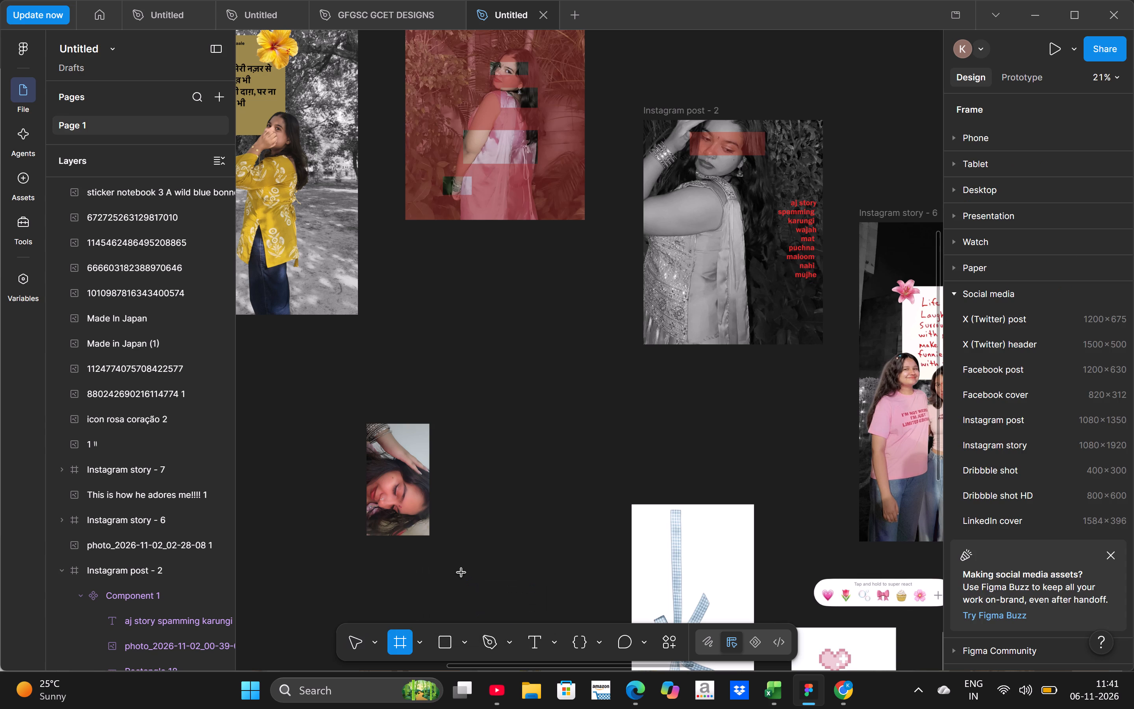
left_click(1005, 444)
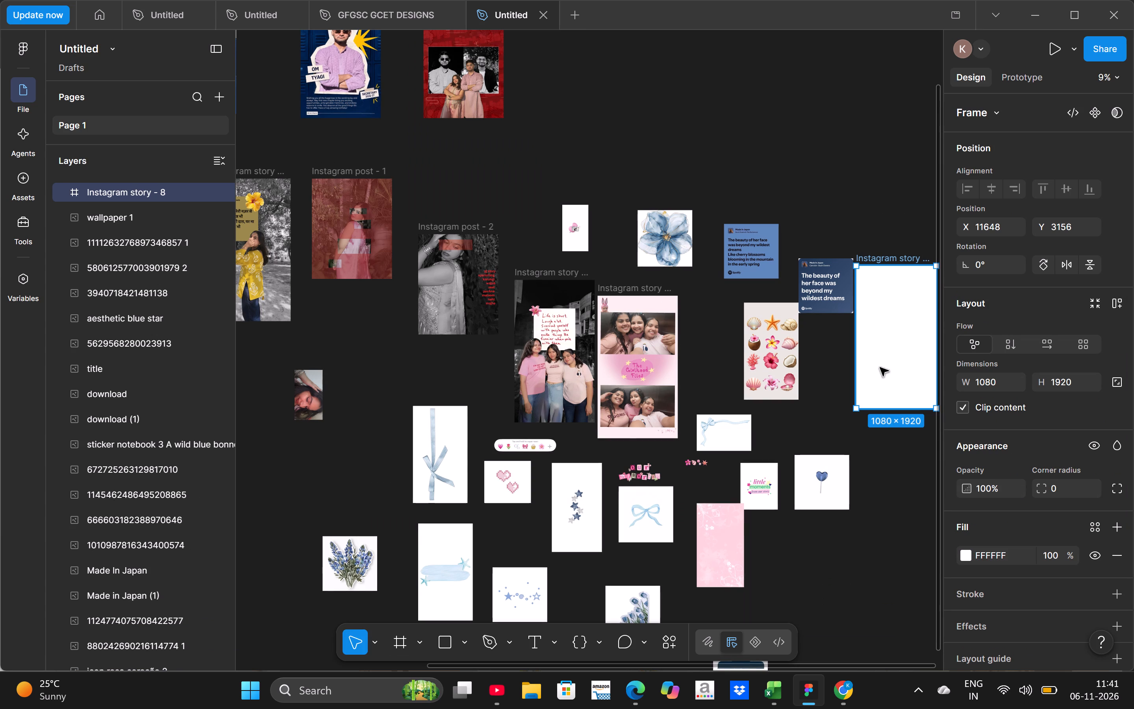
left_click_drag(880, 367, 523, 482)
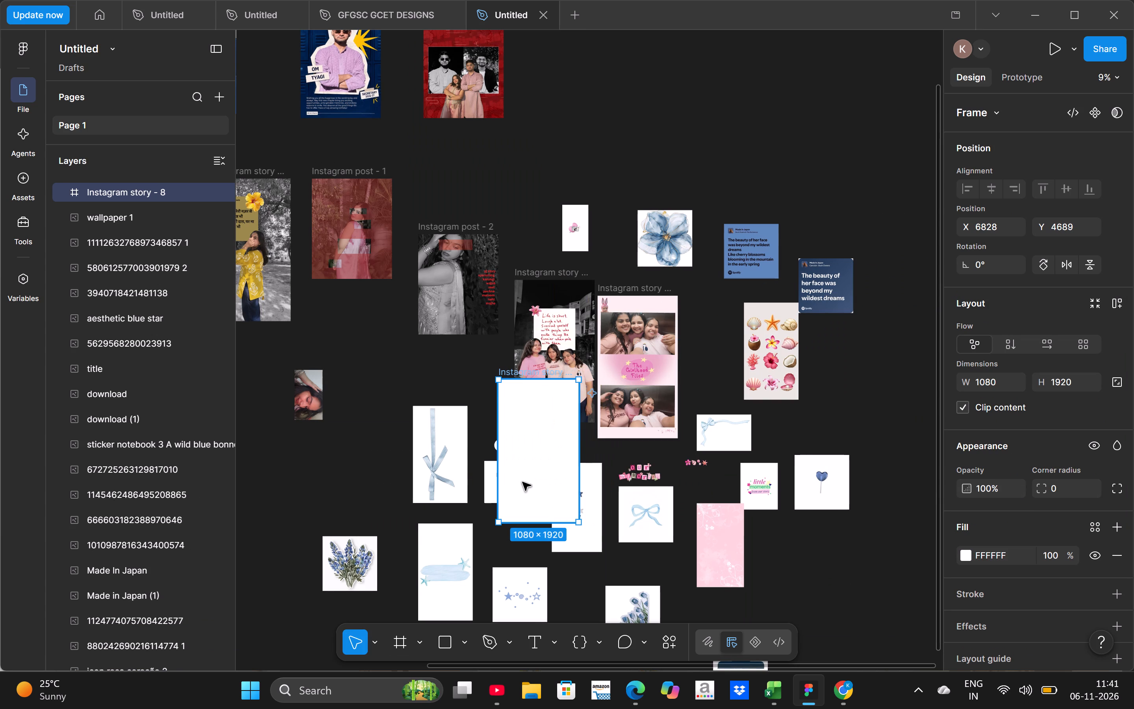
left_click_drag(523, 482, 354, 465)
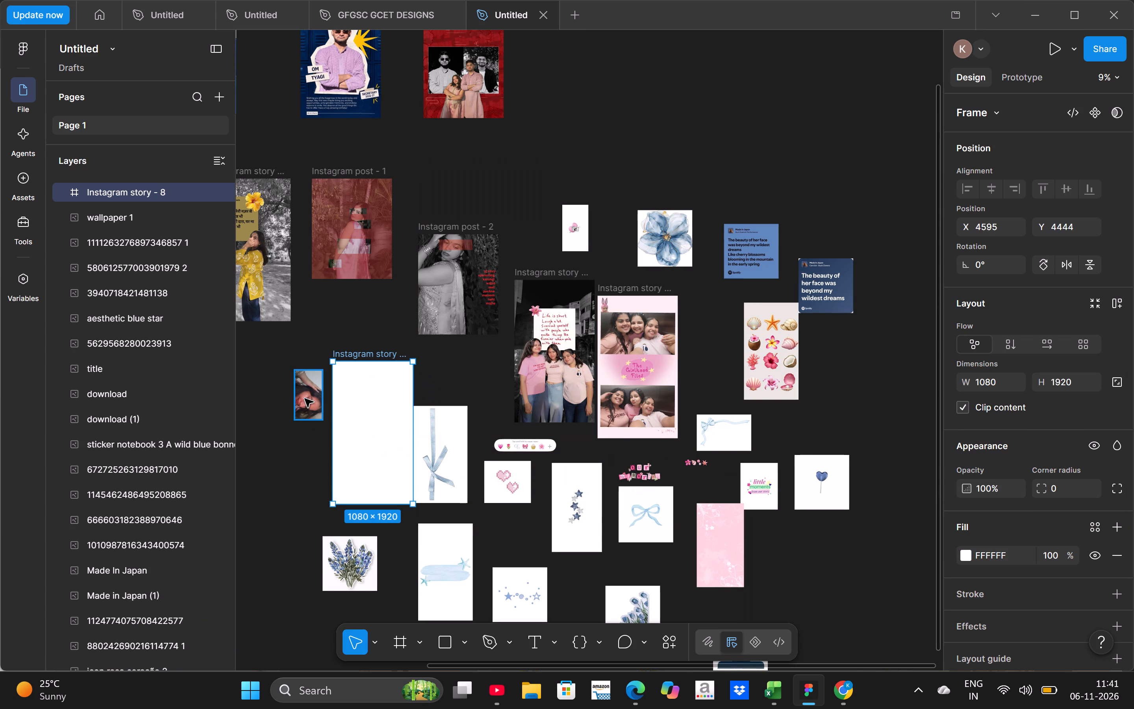
Move photo_2026-11-02_02-28-08 1 away from the blank story frame to about X 1600, Y 5437.
left_click(305, 399)
left_click_drag(305, 399, 364, 464)
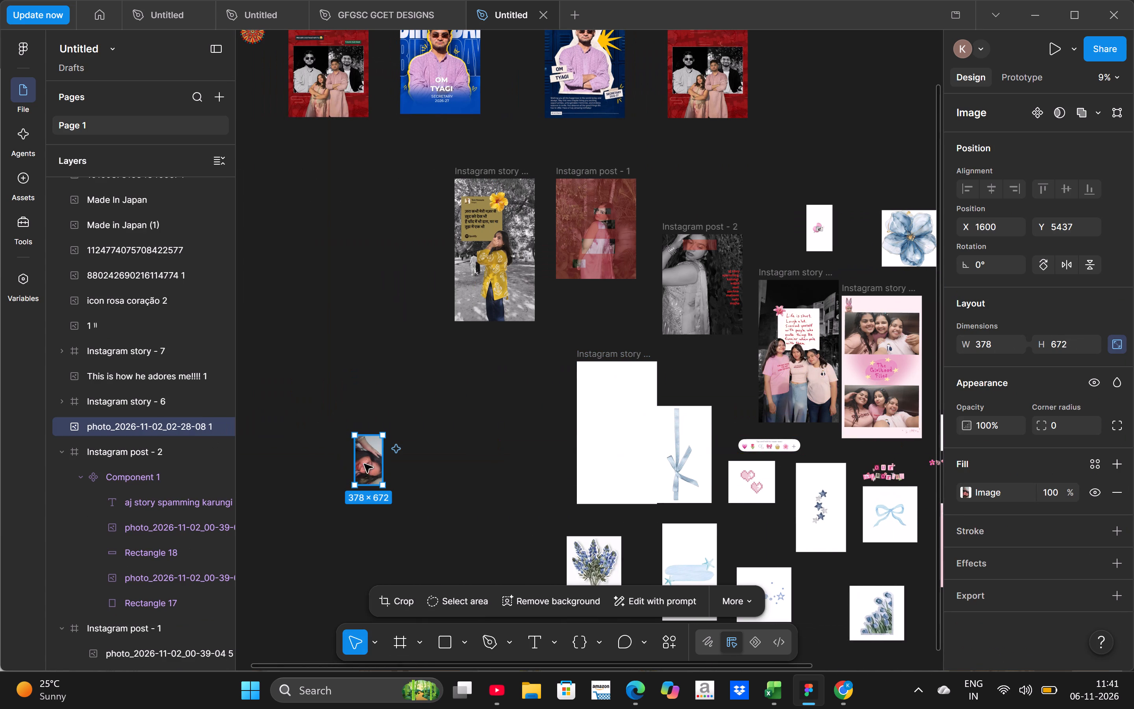
Move the blank Instagram story - 8 frame away from the gingham ribbon image, to about X 3697, Y 4431.
left_click(620, 421)
left_click_drag(620, 421, 552, 419)
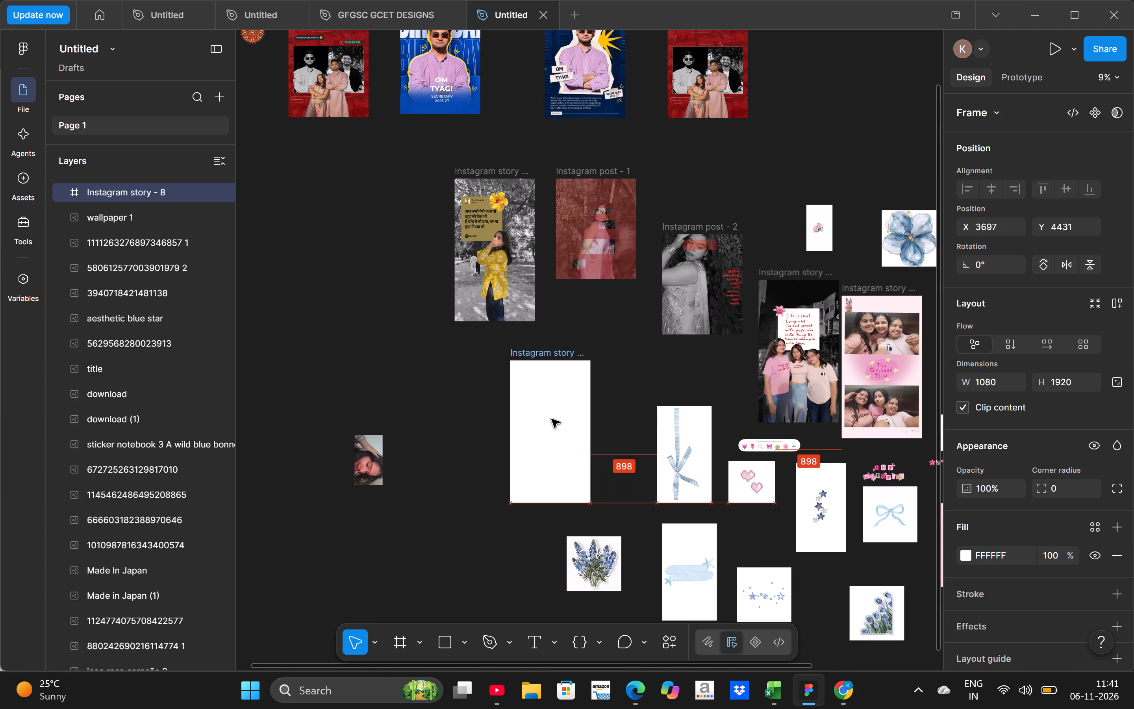
Move the blank Instagram story - 8 frame further below Instagram post - 1, to about X 3918, Y 4206.
left_click_drag(552, 419, 568, 407)
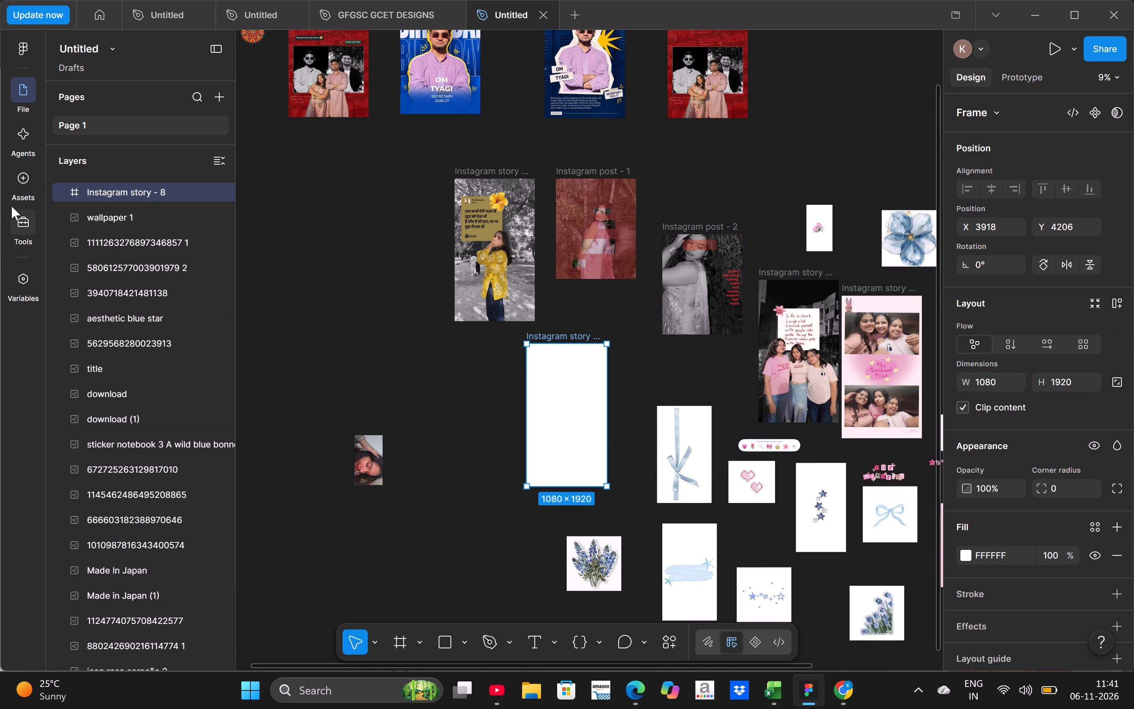
Duplicate Component 1 inside Instagram post - 2.
left_click(689, 276)
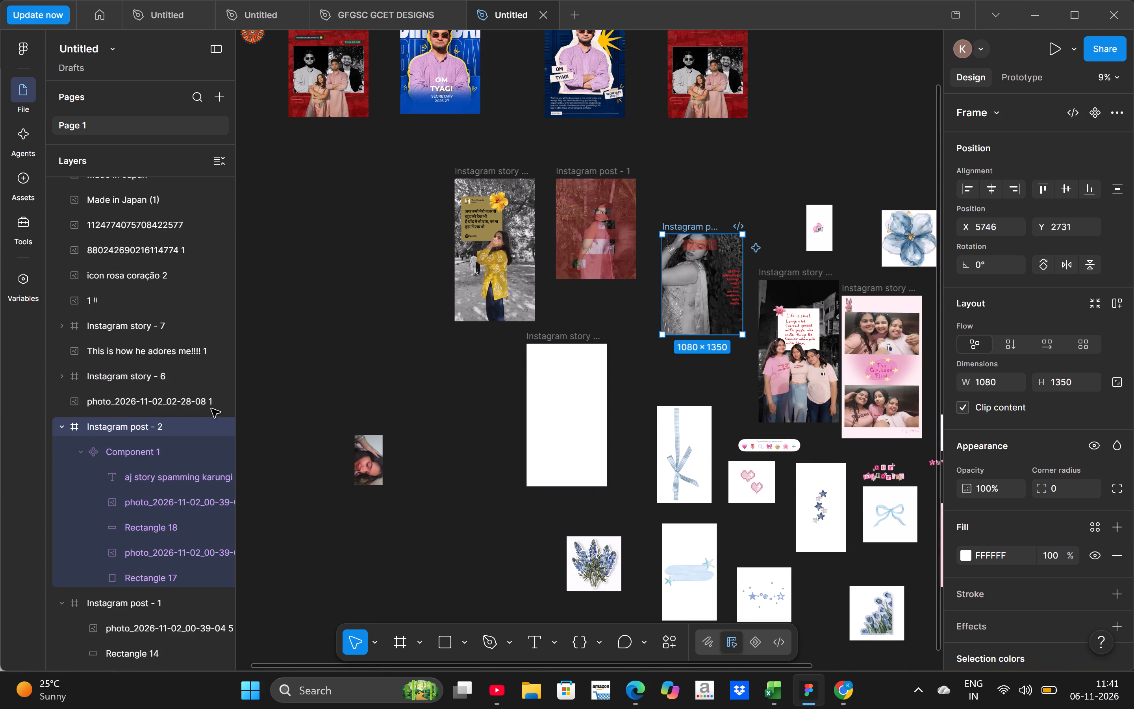
left_click(109, 448)
key("ctrl+d")
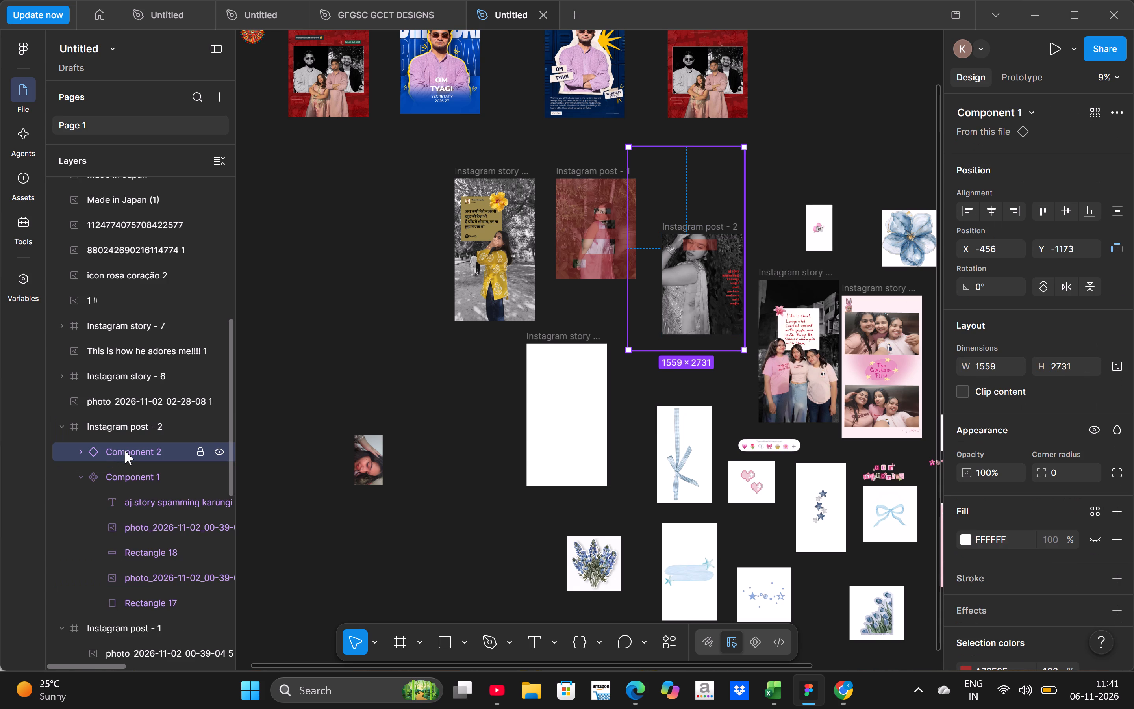
Take the duplicated Component 2 out of Instagram post - 2 and place it inside the blank Instagram story - 8 frame.
left_click_drag(125, 451, 564, 421)
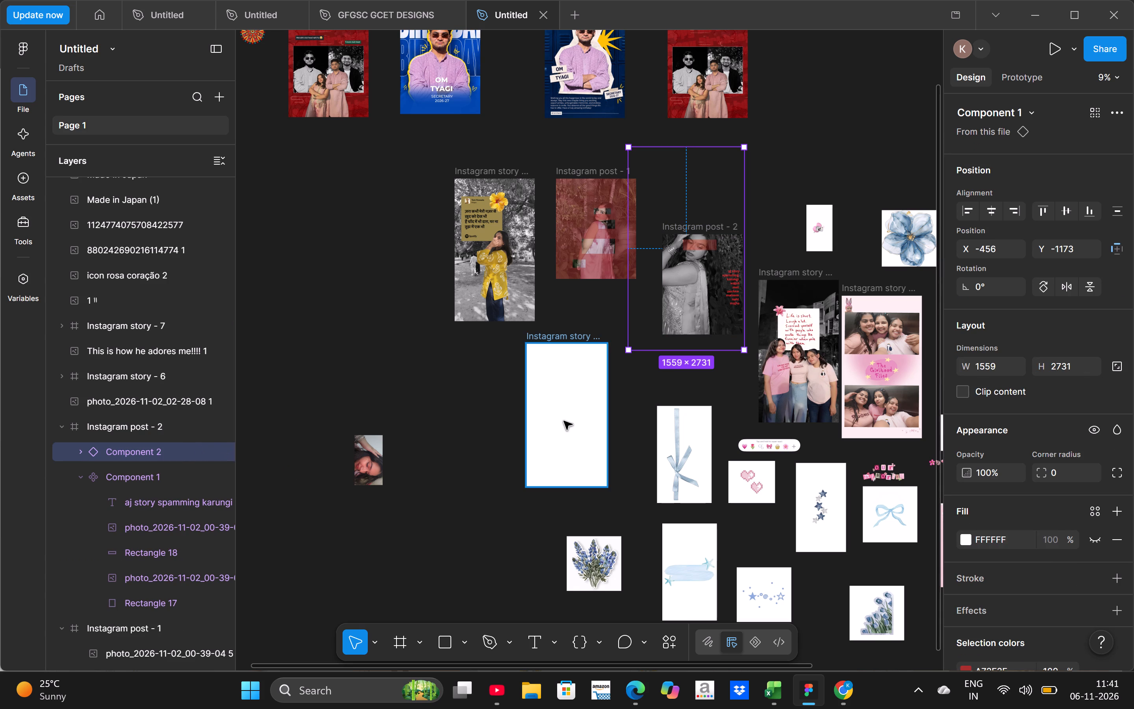
left_click(152, 447)
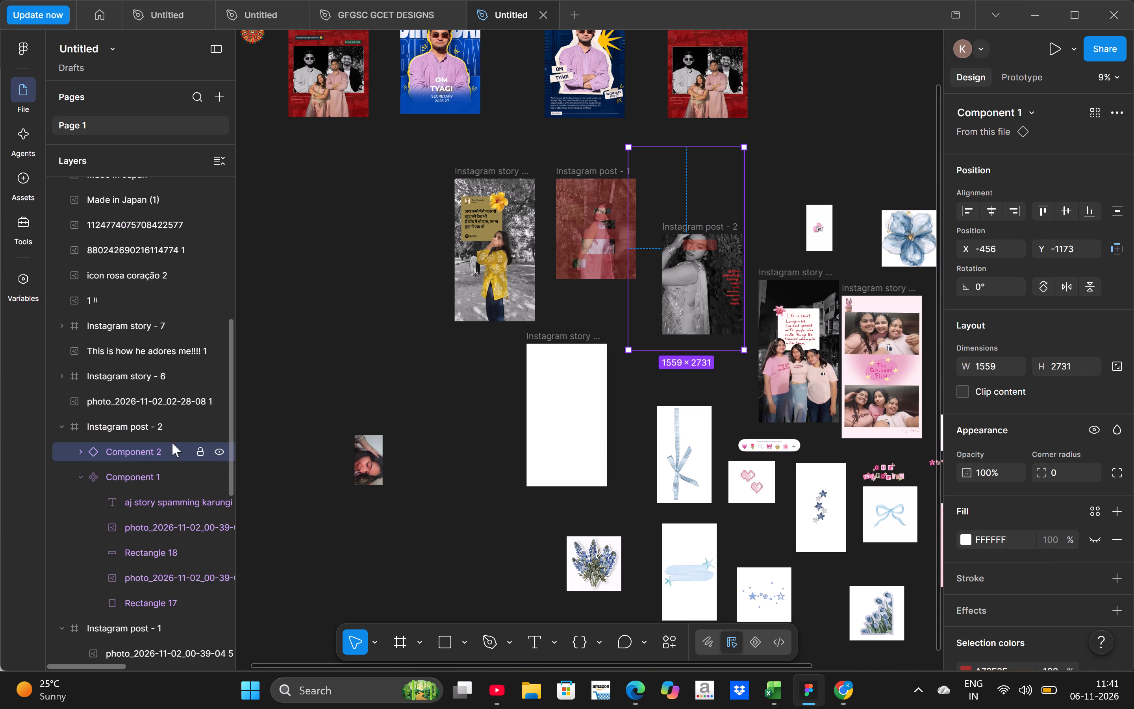
left_click(569, 405)
scroll(102, 306, "up", 5)
scroll(102, 306, "down", 7)
scroll(102, 306, "up", 1)
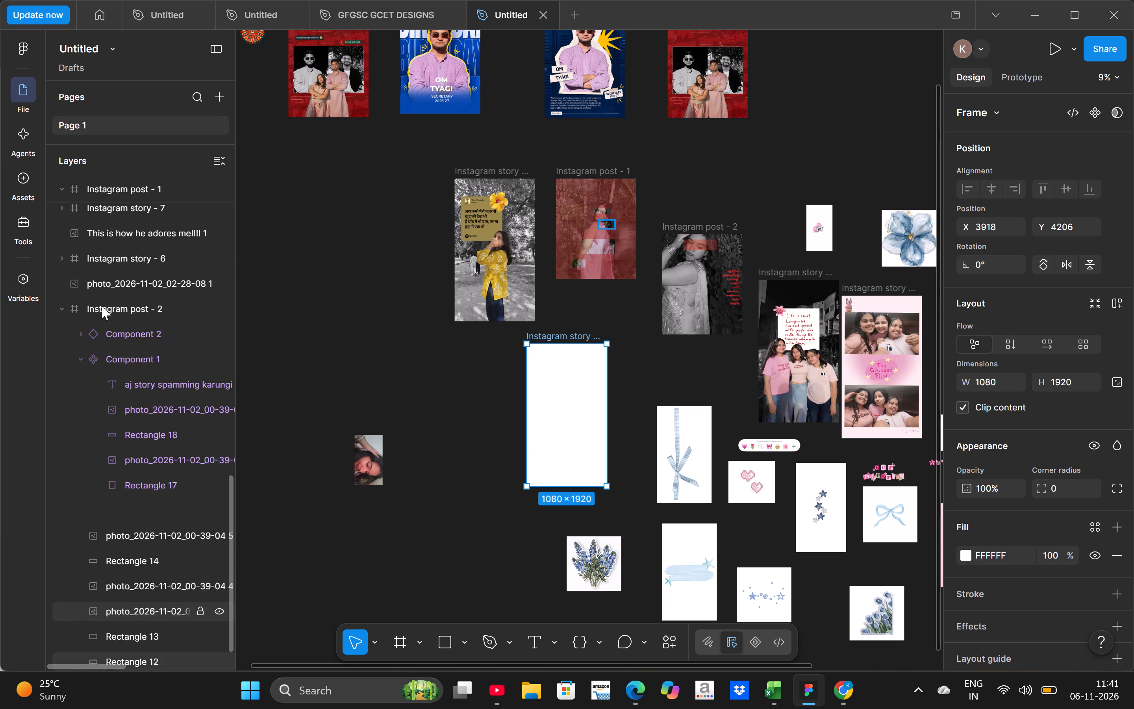
scroll(102, 306, "up", 1)
left_click(148, 429)
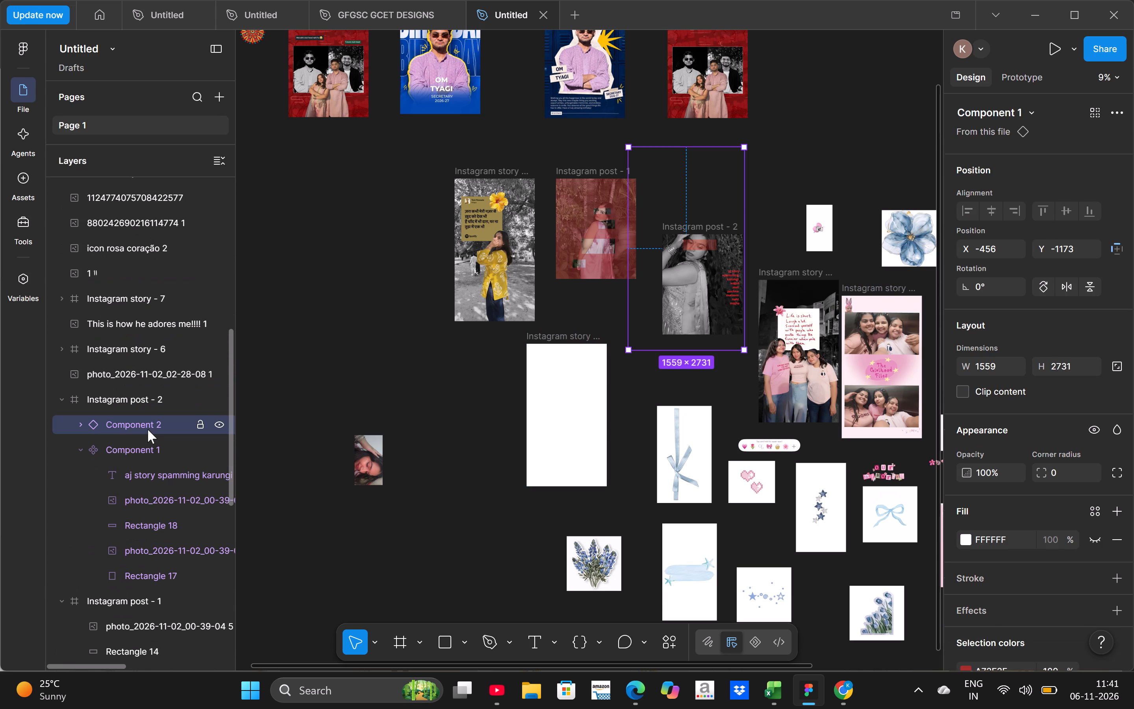
left_click_drag(148, 429, 178, 202)
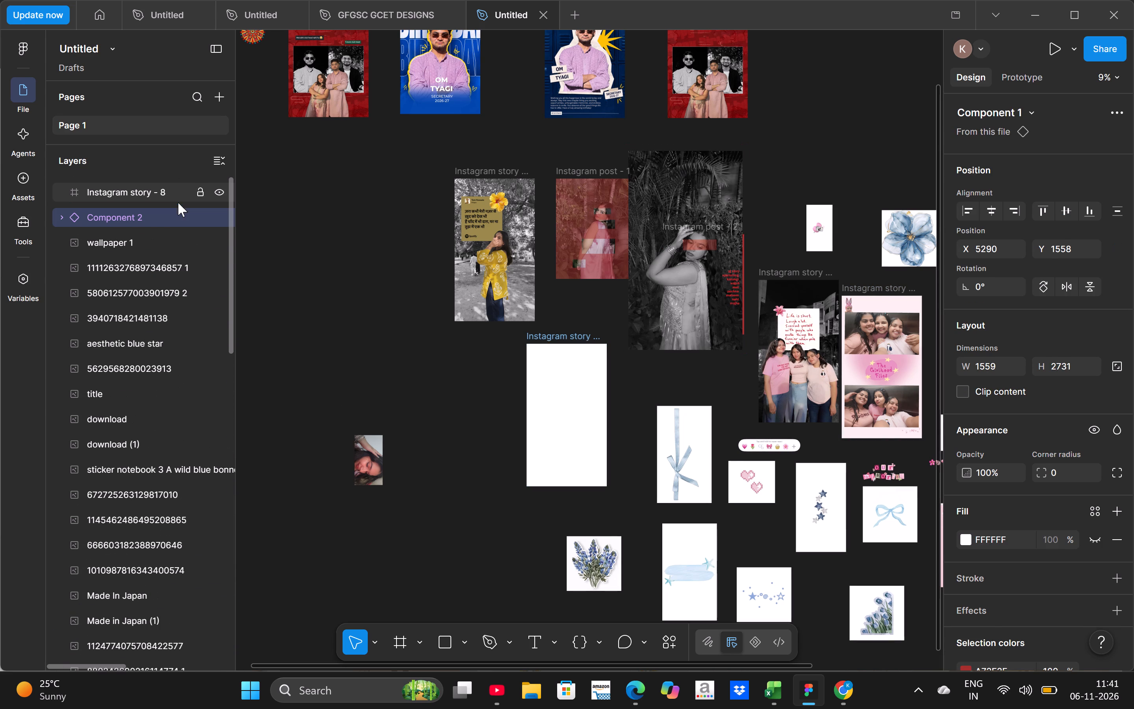
left_click_drag(694, 287, 565, 439)
Shift Component 2 within Instagram story - 8 to about X -429, Y -631, bringing the full red caption into the frame.
scroll(659, 393, "down", 1)
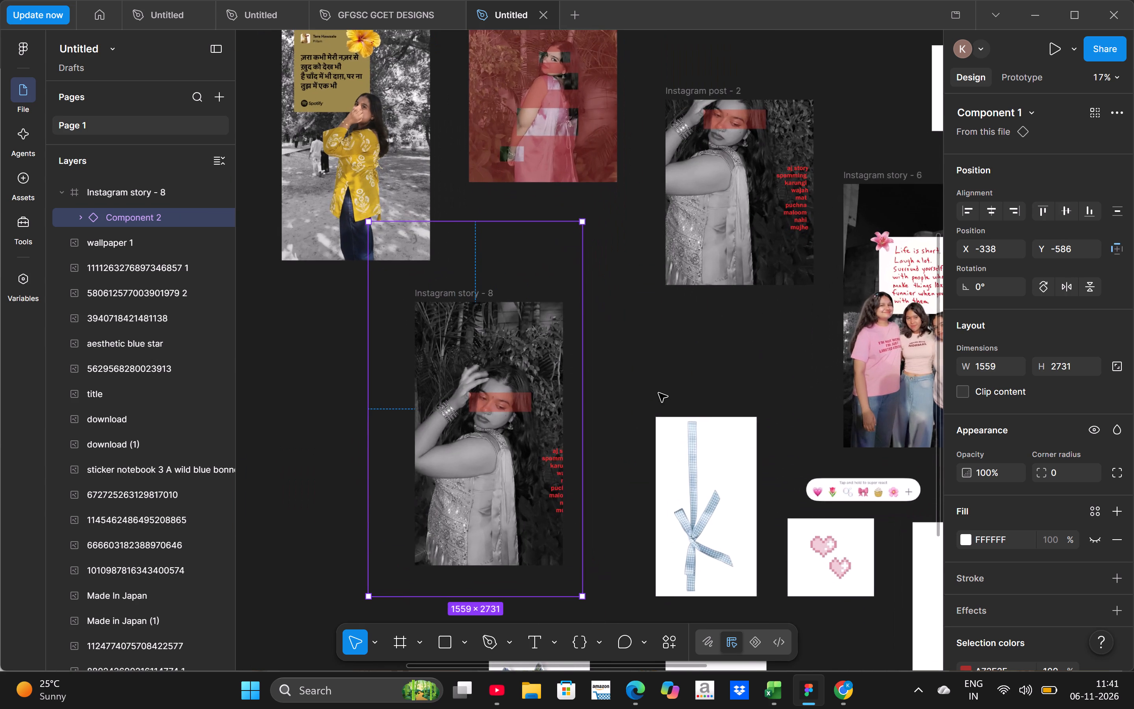
scroll(659, 393, "down", 1)
left_click_drag(543, 430, 537, 424)
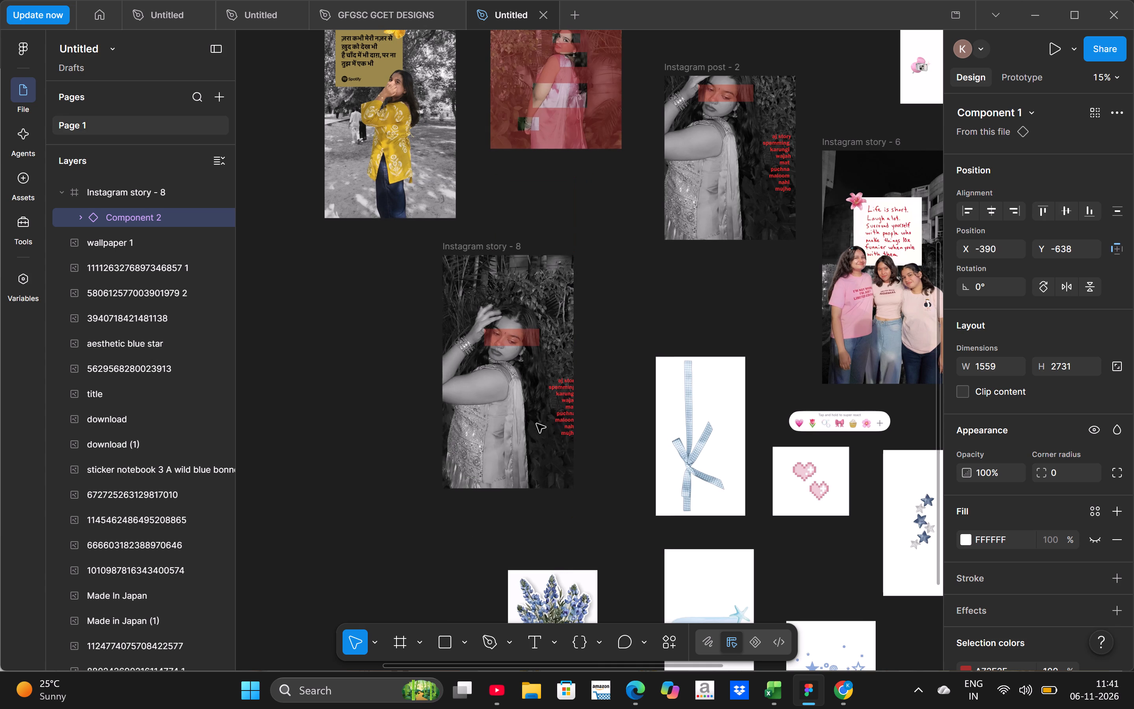
left_click_drag(537, 424, 532, 424)
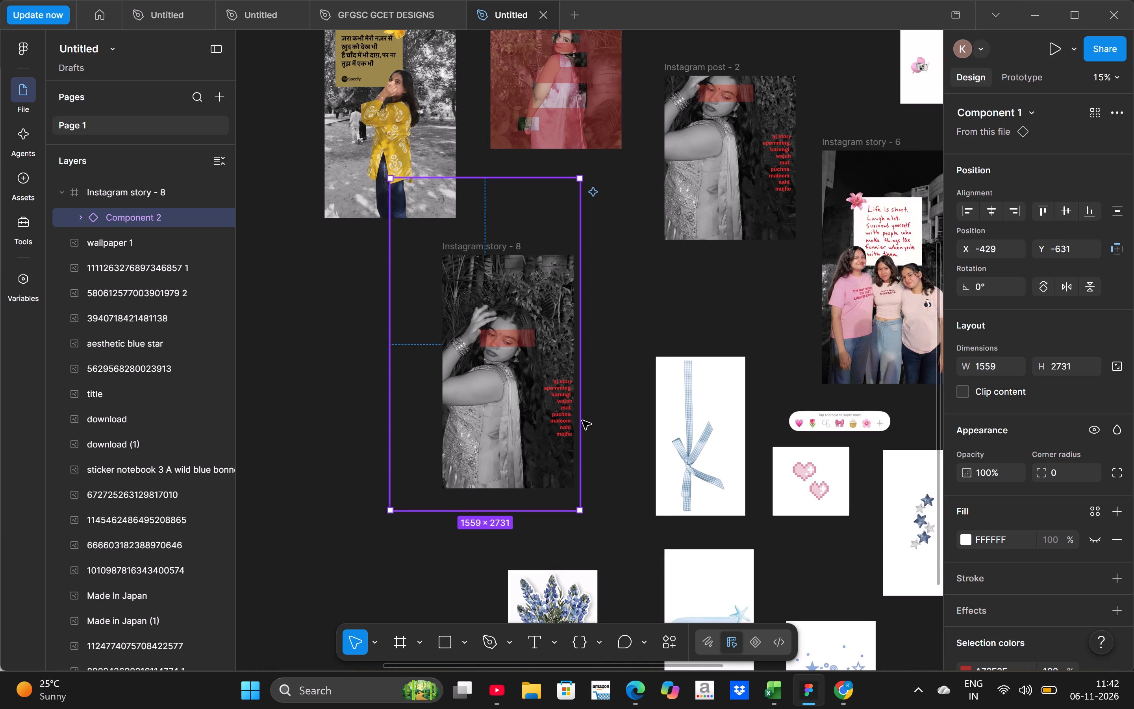
Move the Instagram story - 8 frame slightly, to about X 3892, Y 4183.
left_click(625, 382)
scroll(625, 382, "down", 1)
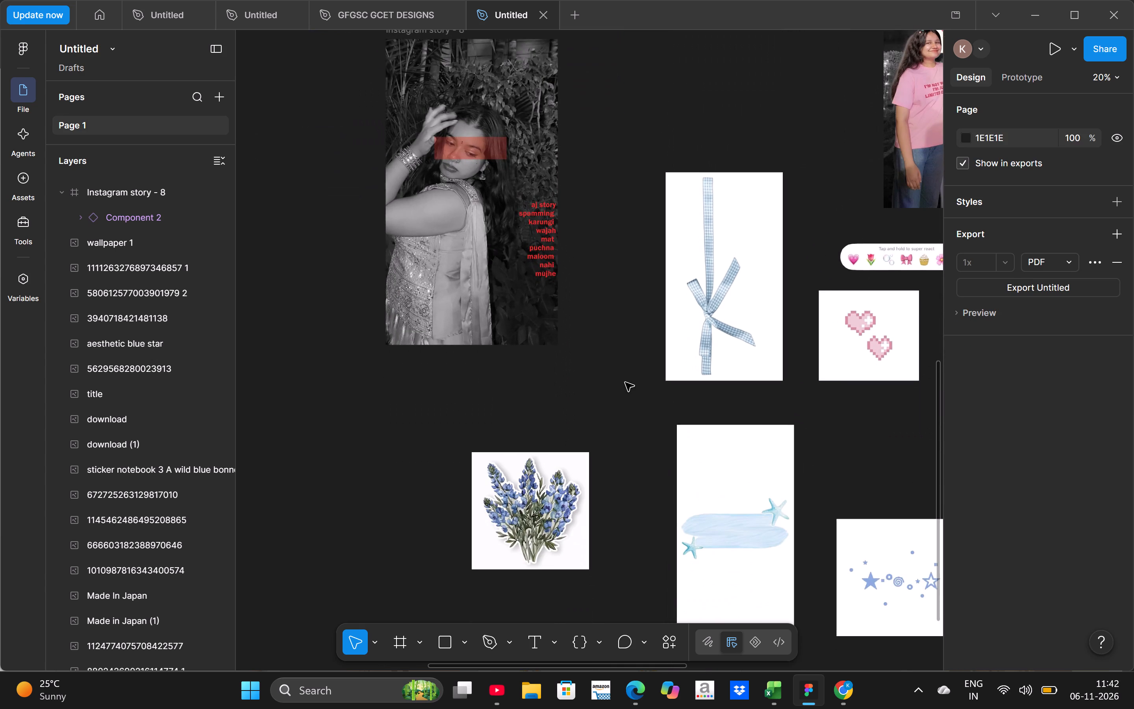
scroll(625, 382, "up", 2)
scroll(625, 382, "down", 1)
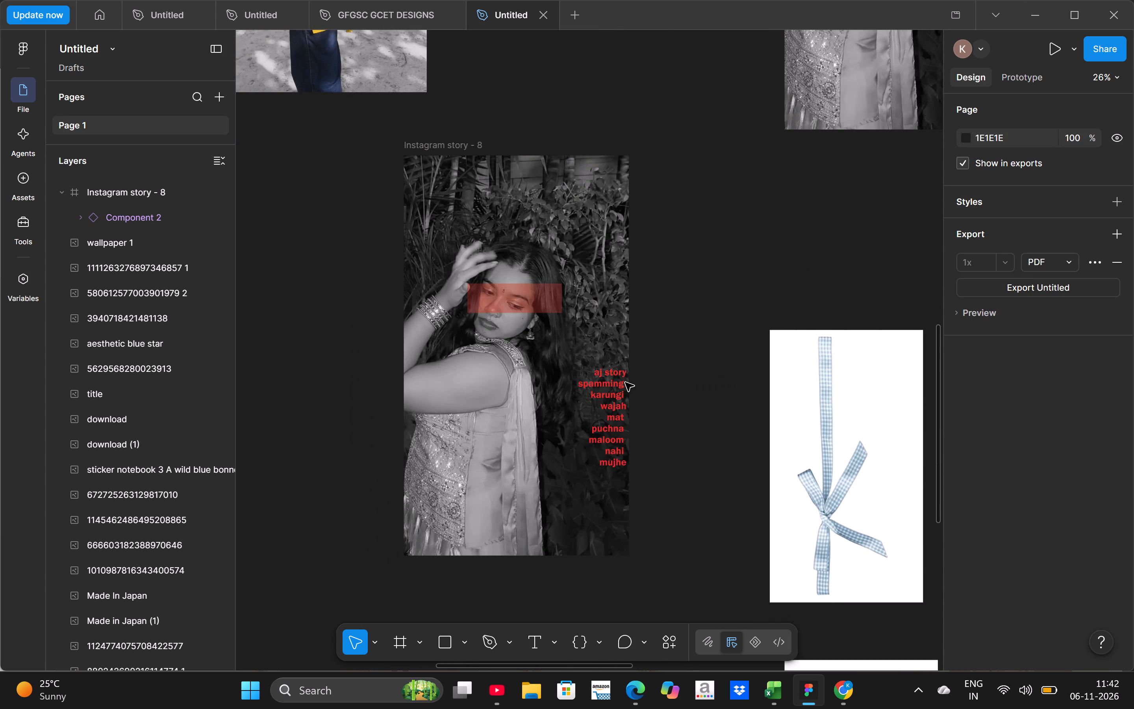
scroll(625, 382, "down", 1)
left_click(554, 373)
left_click_drag(554, 373, 542, 364)
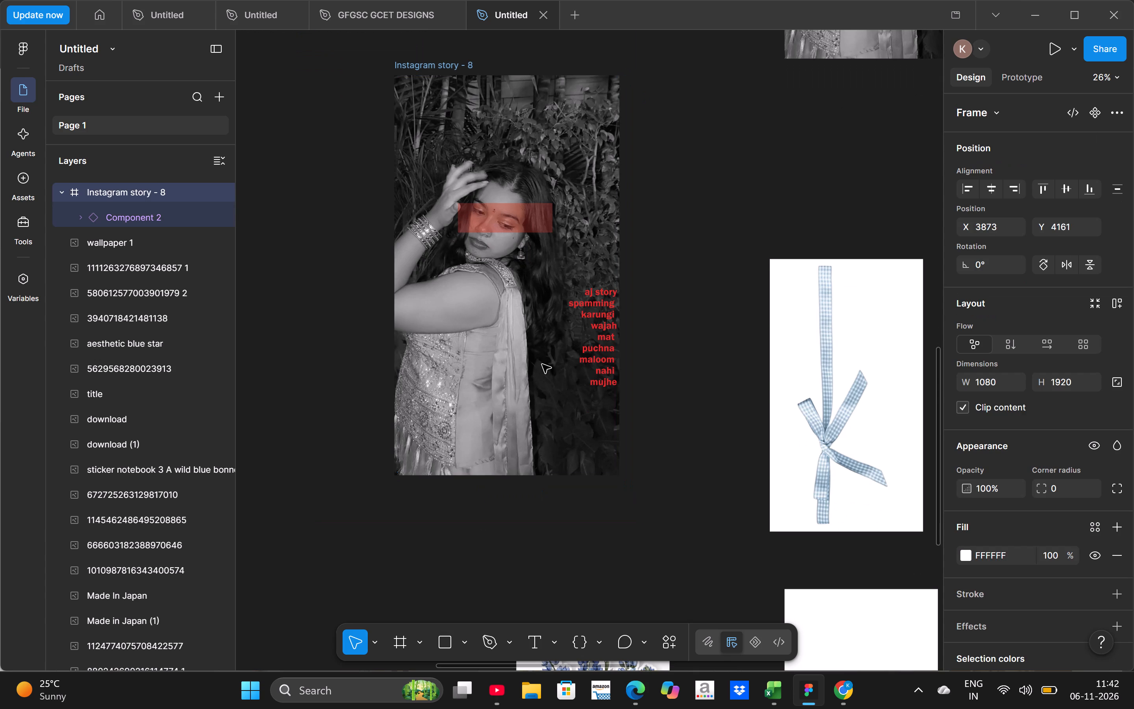
left_click_drag(542, 364, 548, 369)
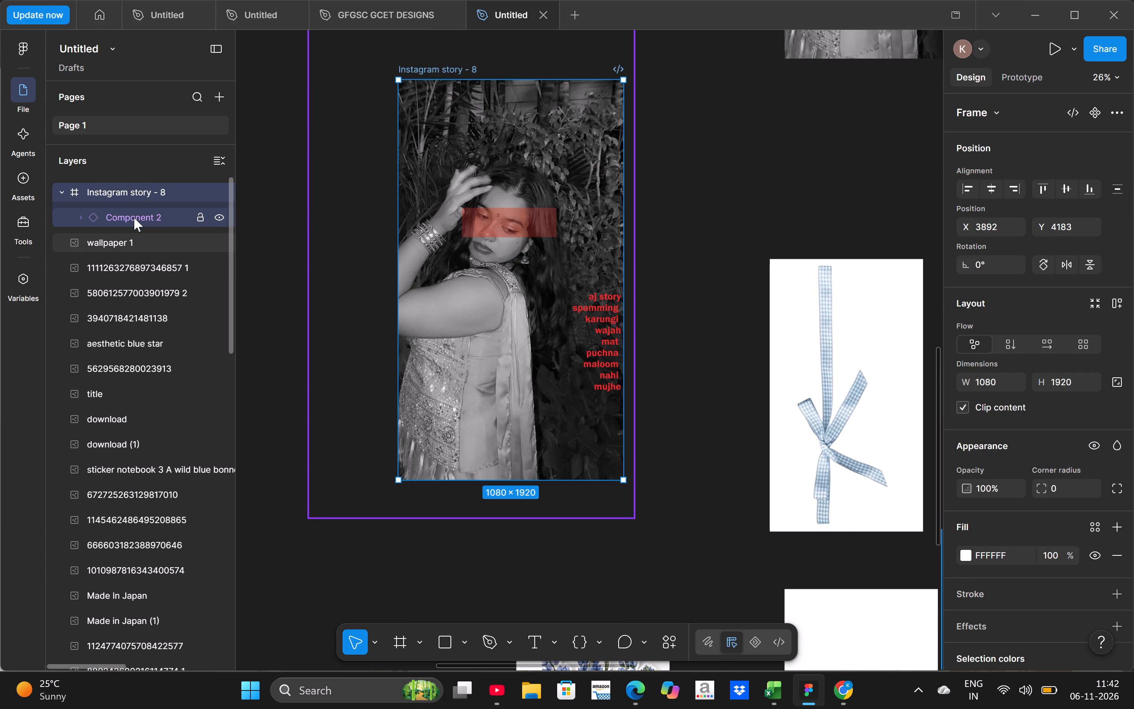
Expand Component 2 in the layer list and reposition it within the story frame to about X -479, Y -654.
left_click(138, 213)
left_click(94, 218)
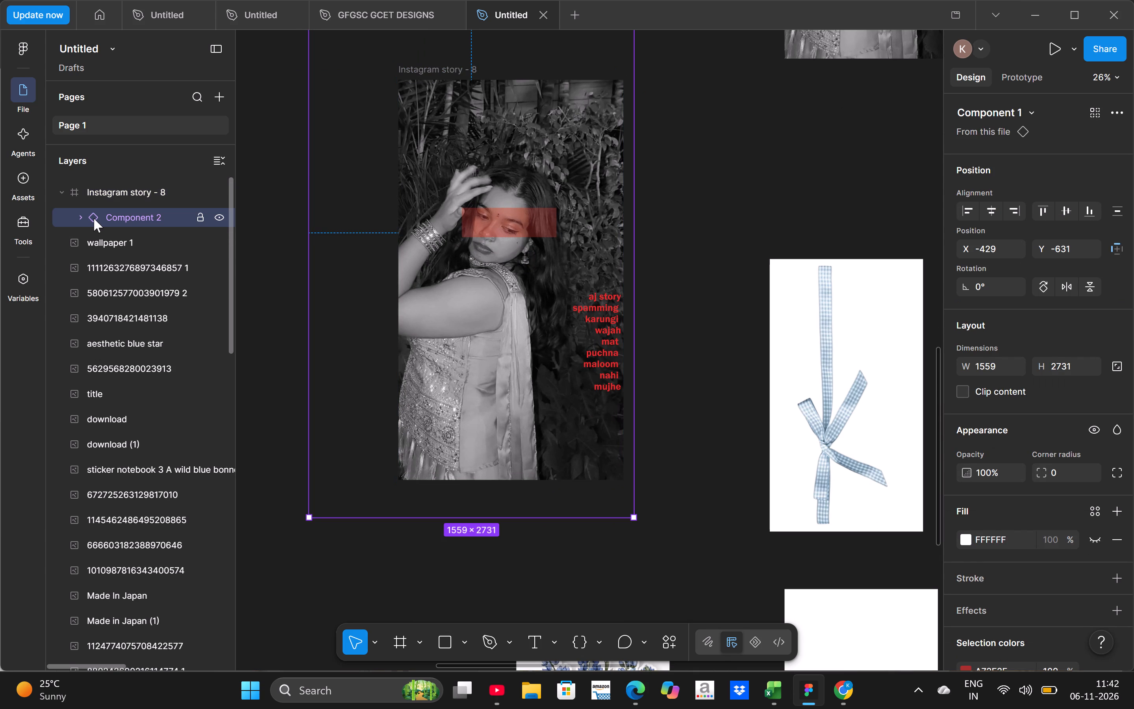
left_click(76, 217)
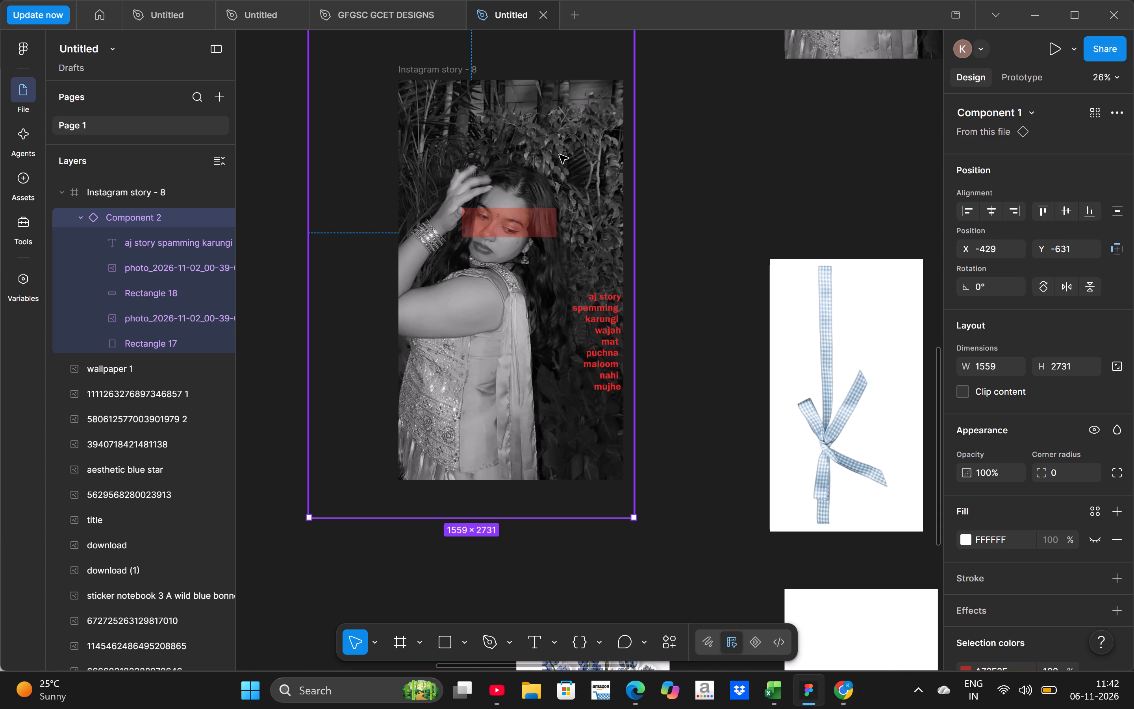
left_click_drag(598, 129, 587, 128)
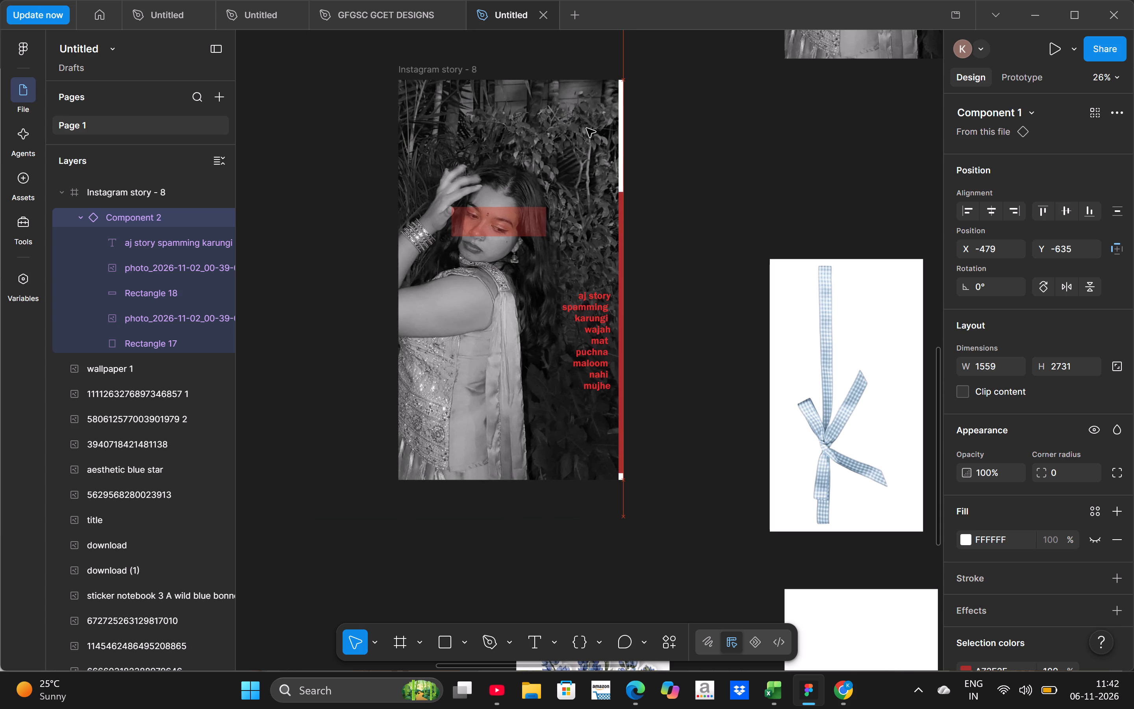
left_click_drag(587, 128, 588, 126)
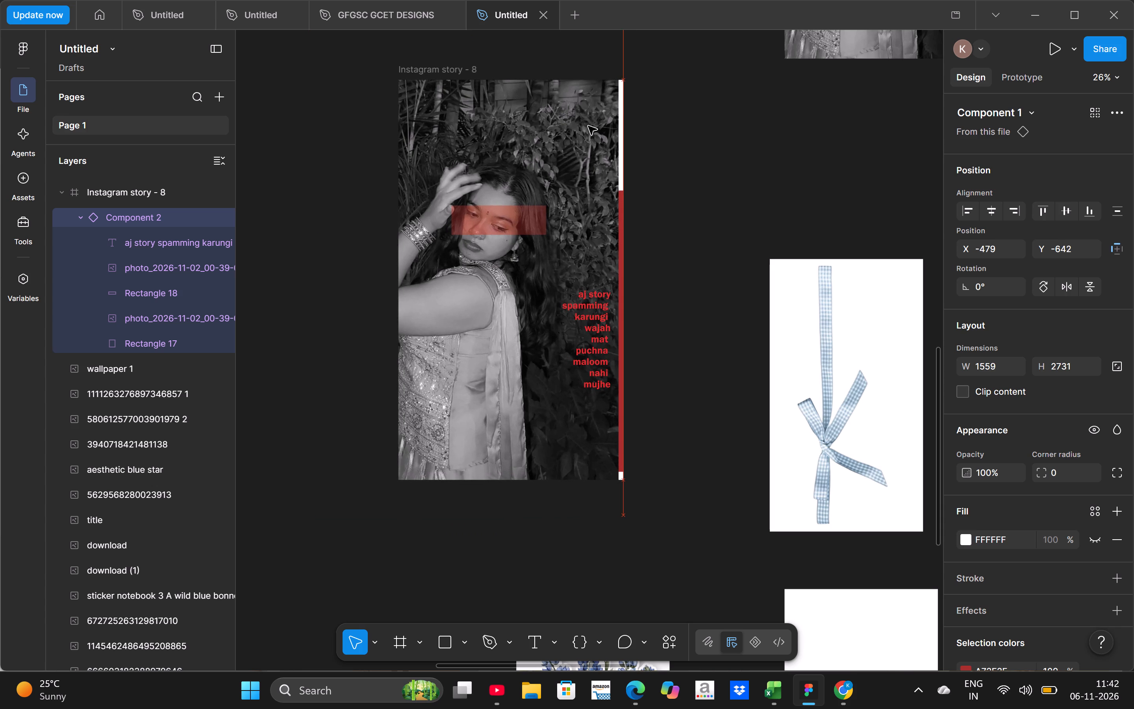
left_click_drag(588, 126, 591, 124)
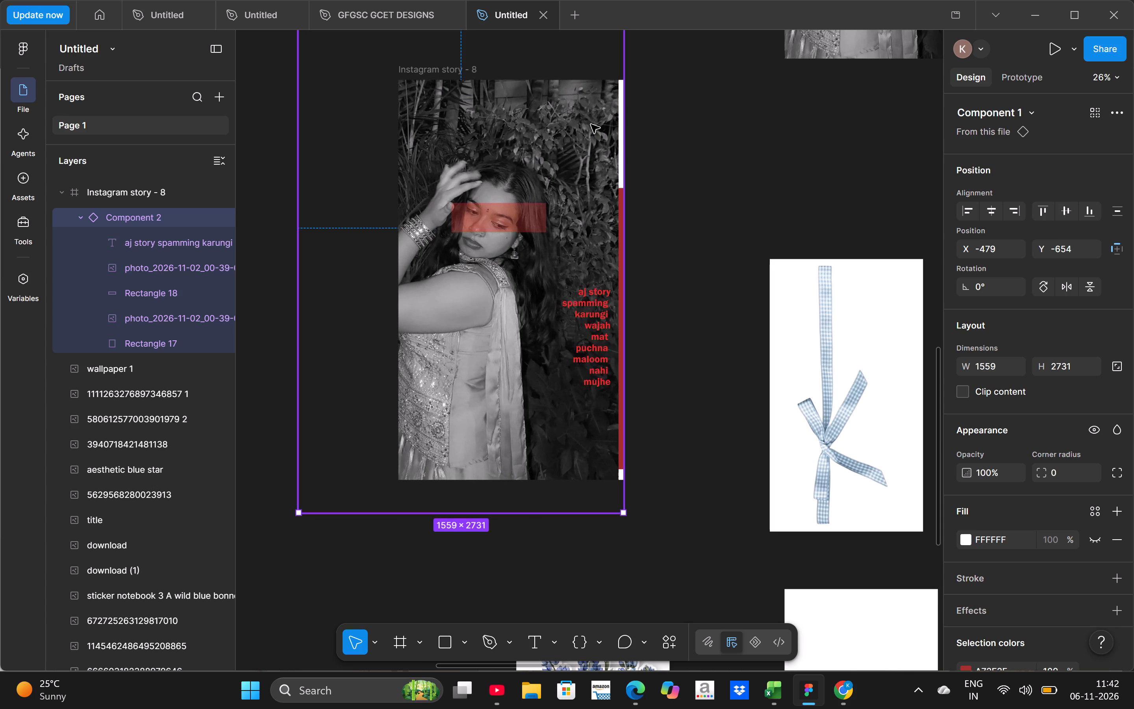
Nudge Component 2 rightward until its photo covers the white and red strip along the story frame's right edge.
key("Right")
key("Right")
key("Right")
key("Right")
key("Right")
key("Right")
key("Right")
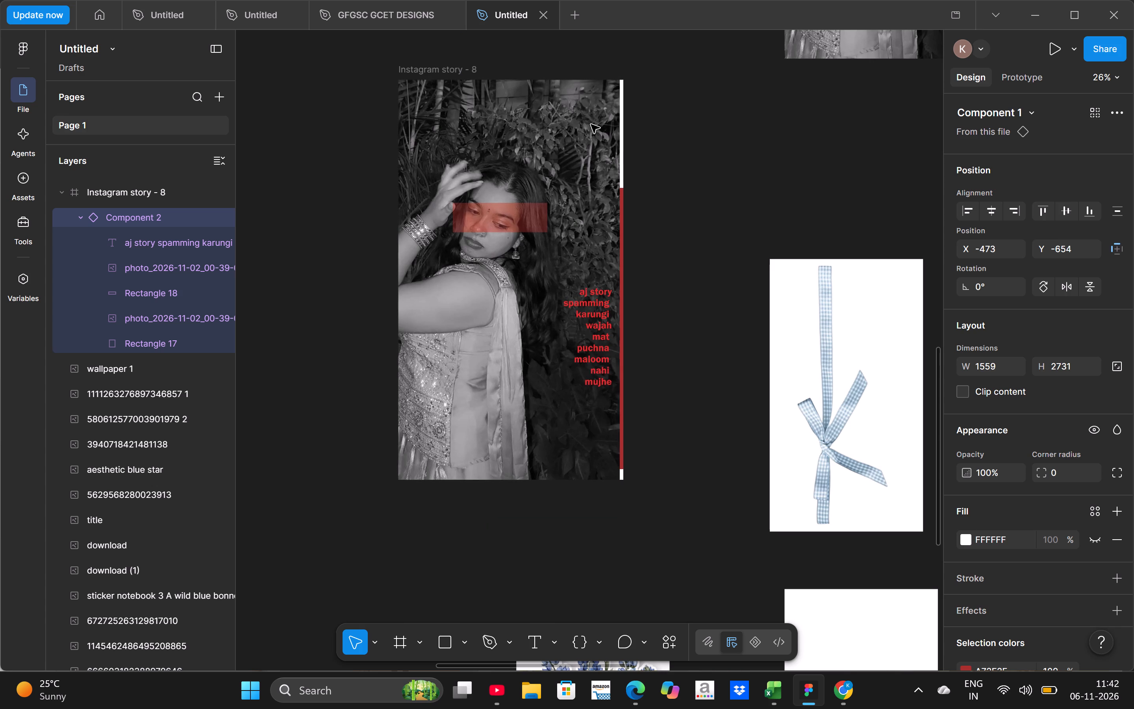
key("Right")
key("Right")
key("Right")
key("Right")
key("Right")
key("Right")
key("Right")
key("Right")
key("Right")
key("Right")
key("Right")
key("Right")
key("Right")
key("Right")
key("Right")
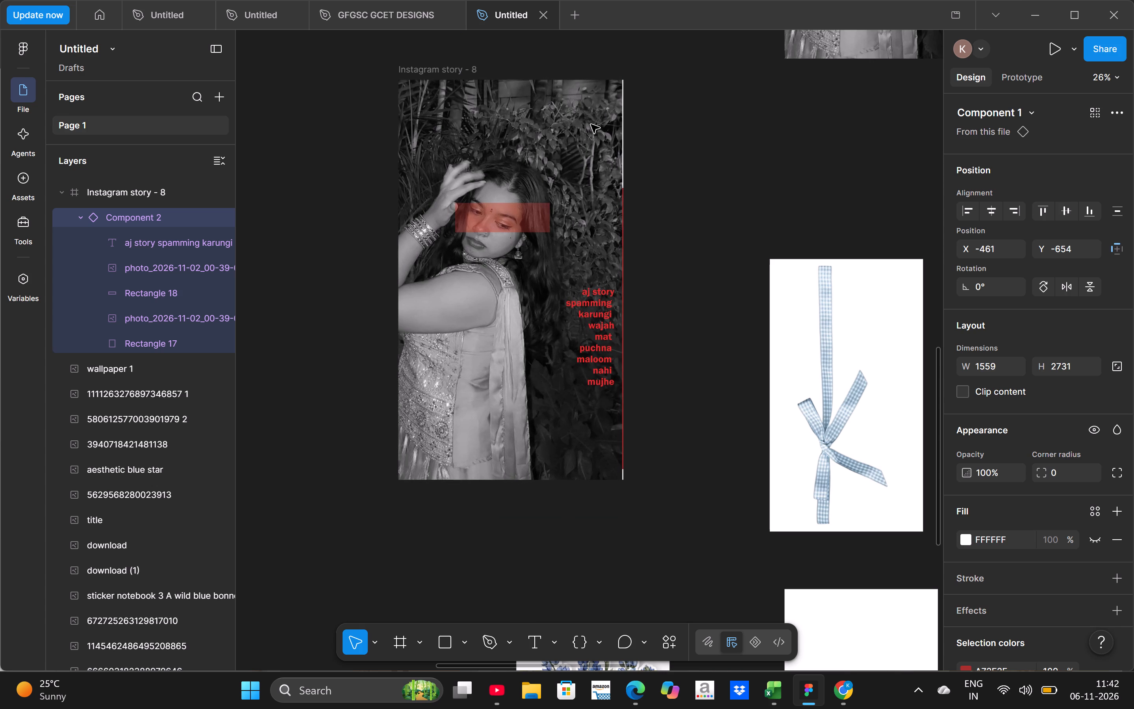
key("Right")
left_click(717, 190)
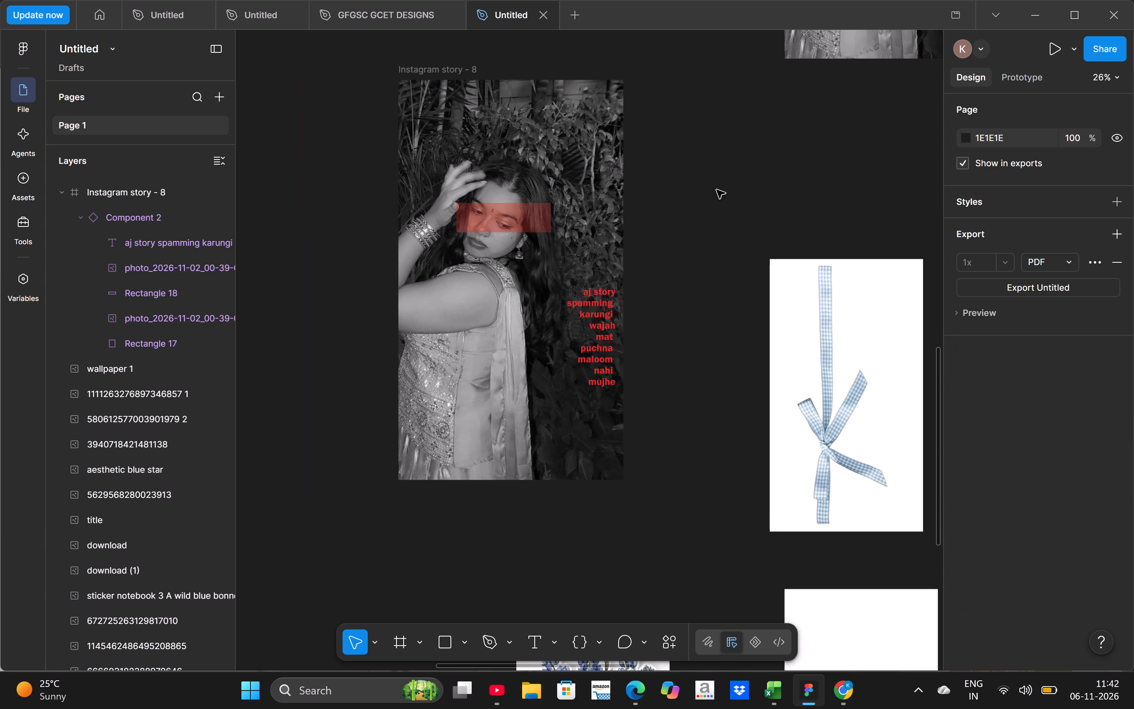
Add a PNG export setting at 3x scale to the Instagram story - 8 frame.
left_click(472, 70)
left_click(472, 70)
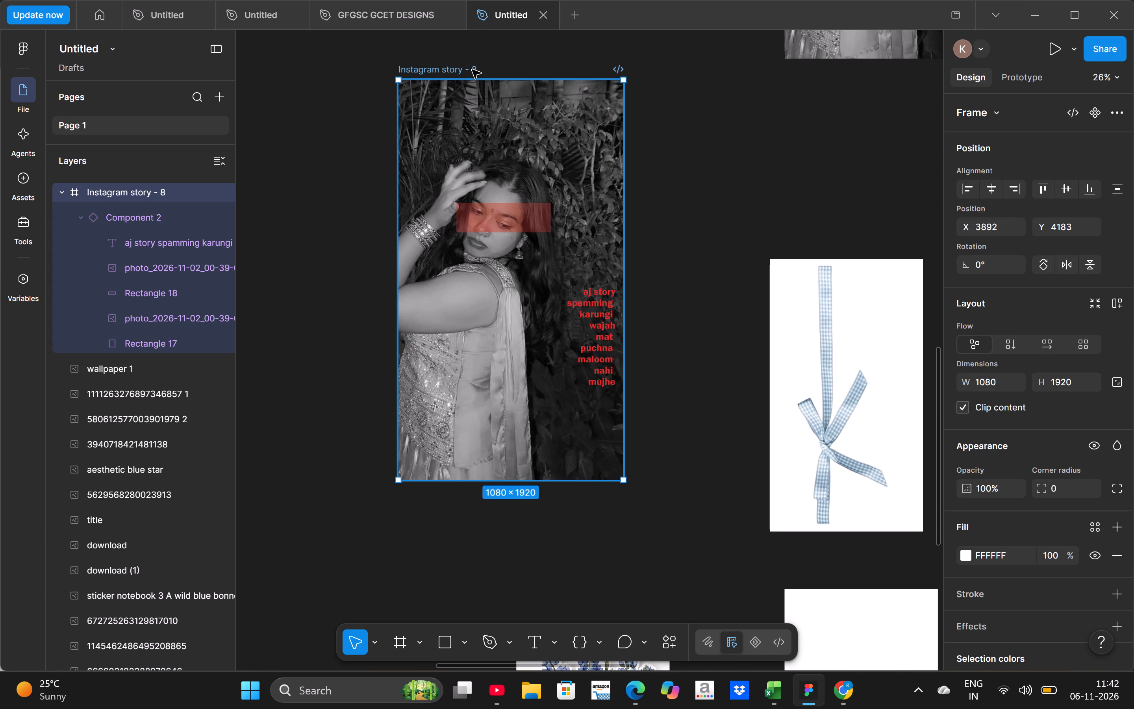
scroll(1049, 587, "down", 7)
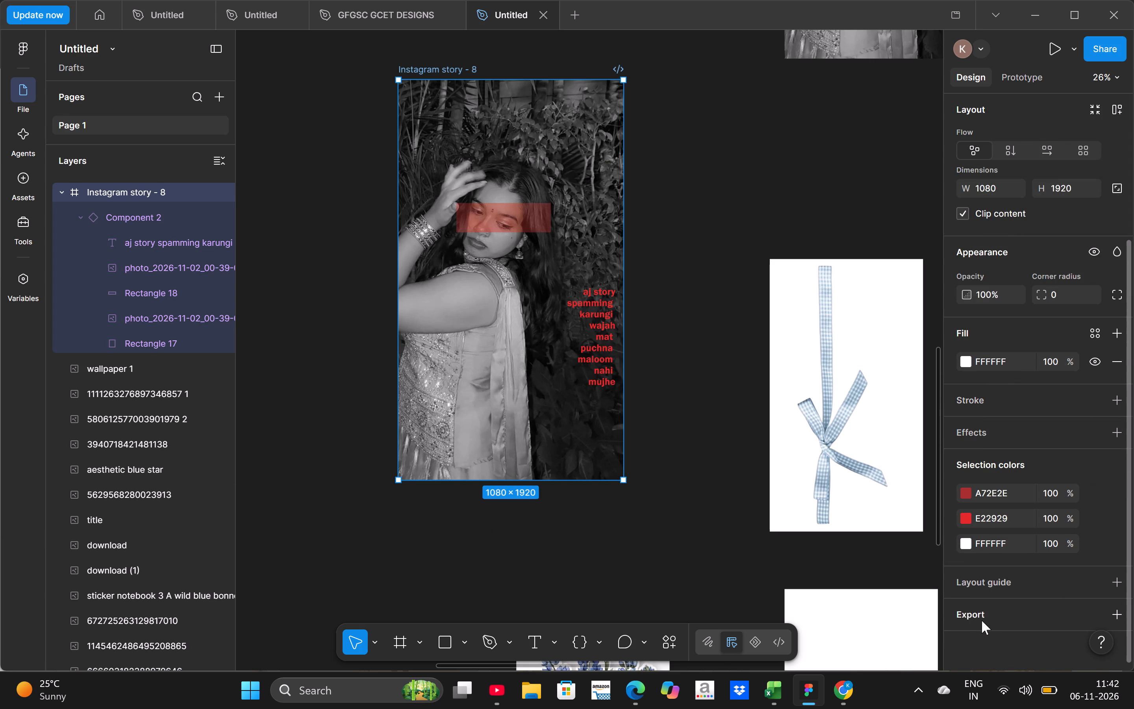
left_click(982, 620)
scroll(973, 637, "down", 1)
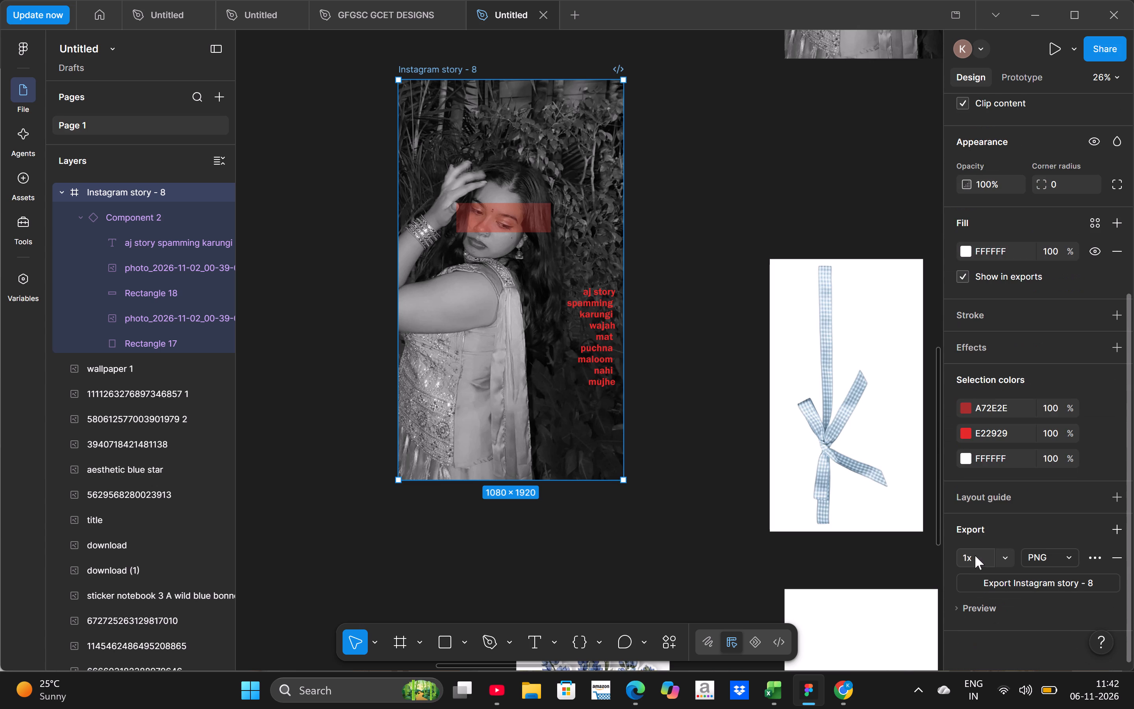
double_click(973, 553)
key("BackSpace")
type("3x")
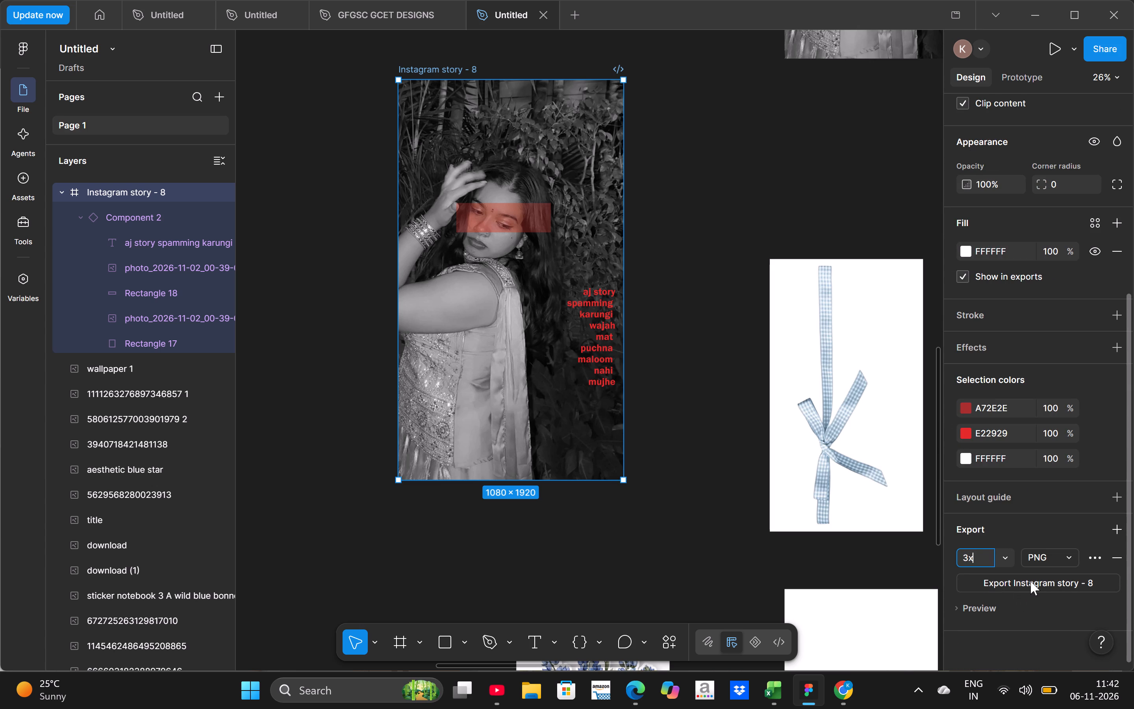
Export Instagram story - 8 to Downloads without replacing the existing file, changing the number in the file name to 2.
left_click(1030, 581)
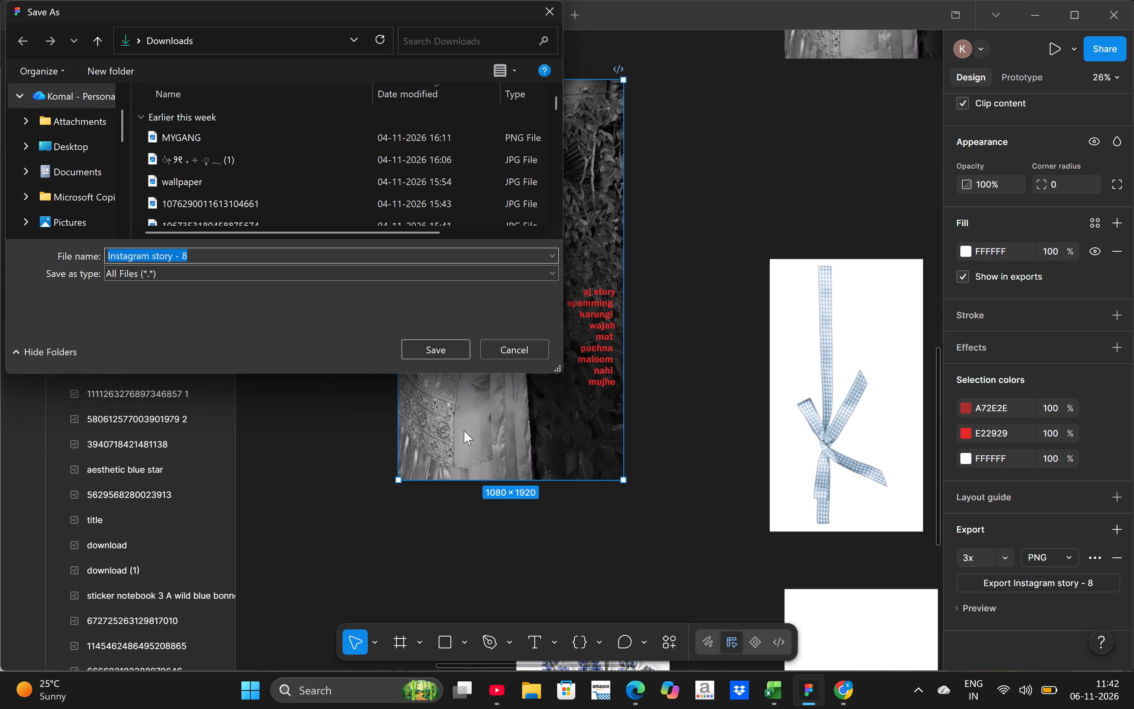
left_click(430, 341)
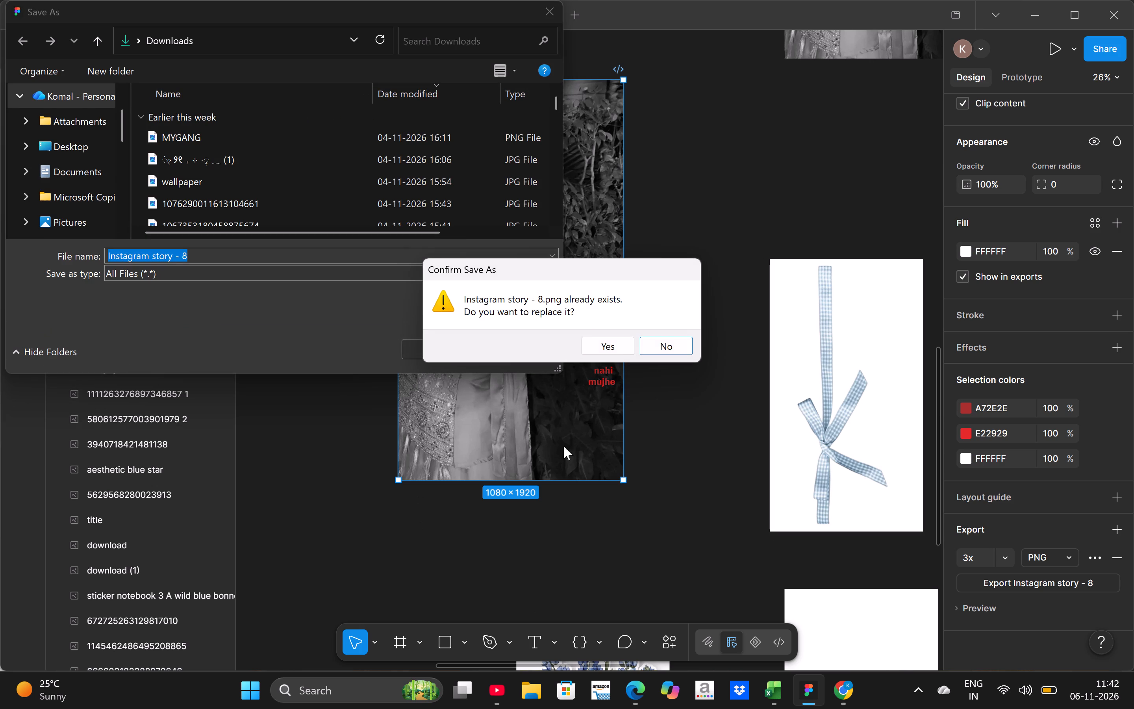
left_click(270, 261)
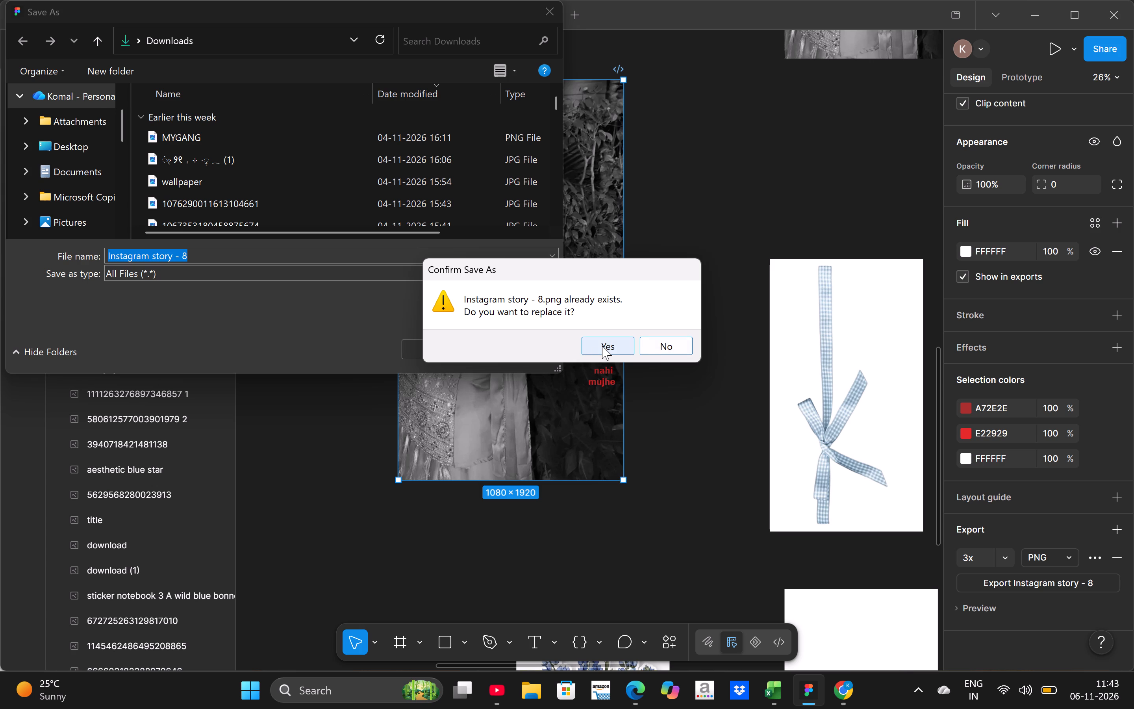
left_click(679, 345)
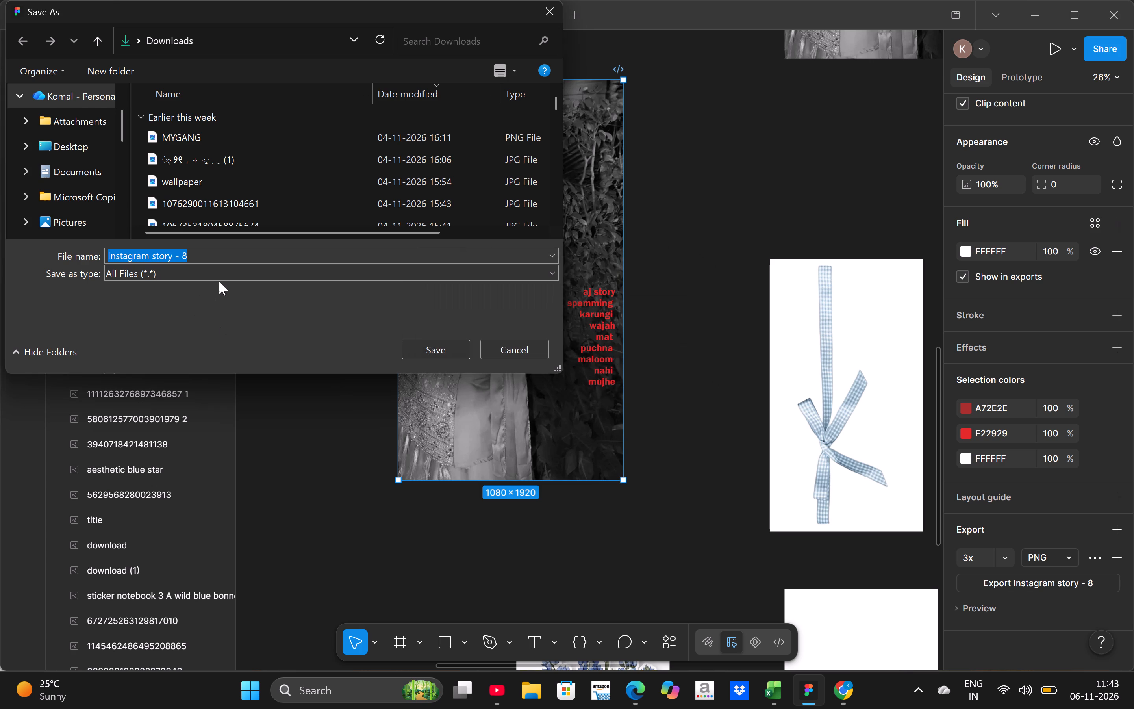
key("BackSpace")
key("BackSpace")
key("BackSpace")
key("BackSpace")
left_click_drag(206, 247, 188, 253)
left_click(188, 253)
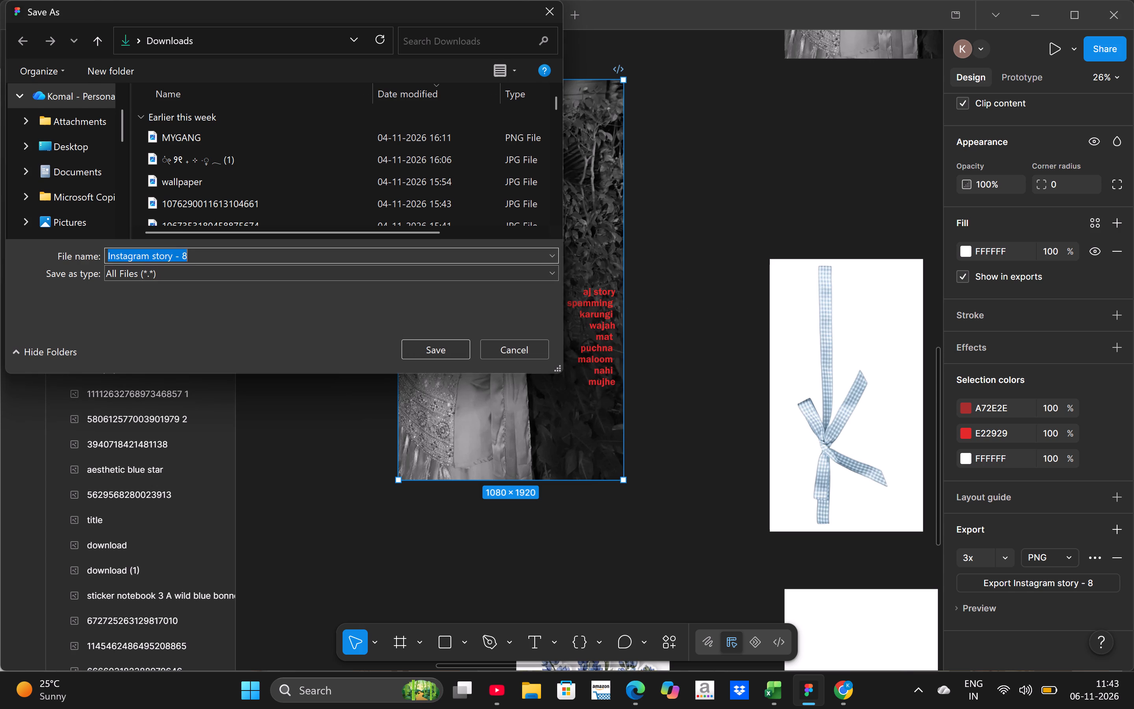
left_click(188, 253)
key("BackSpace")
key("BackSpace")
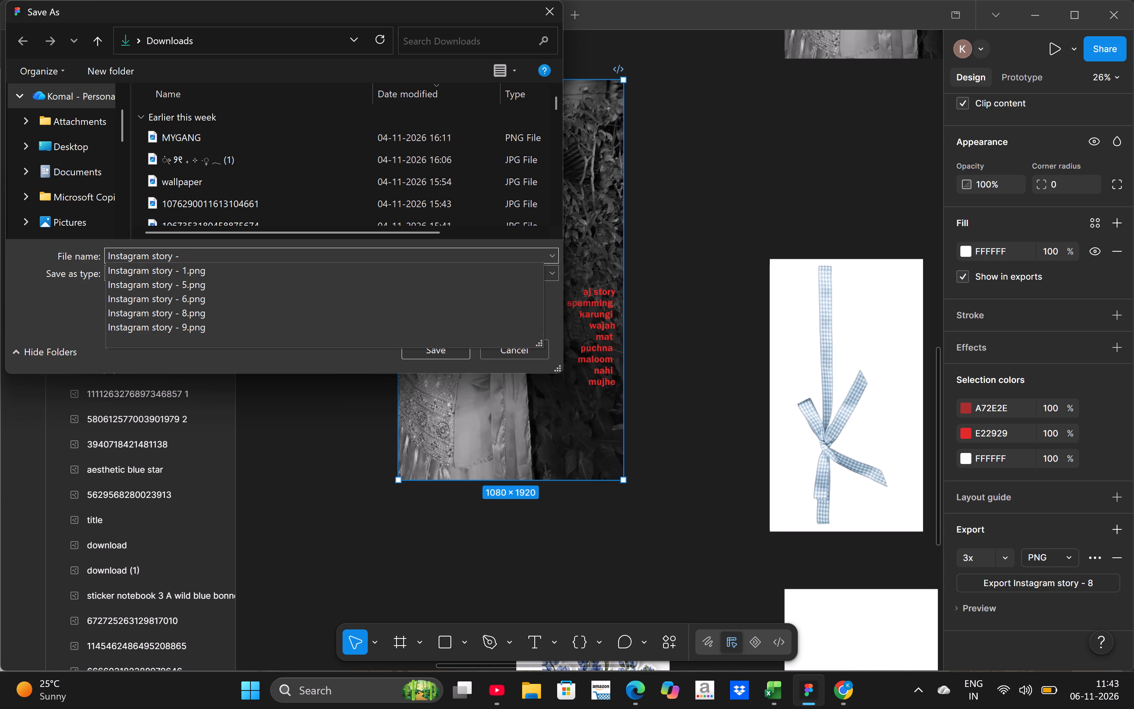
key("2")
key("Return")
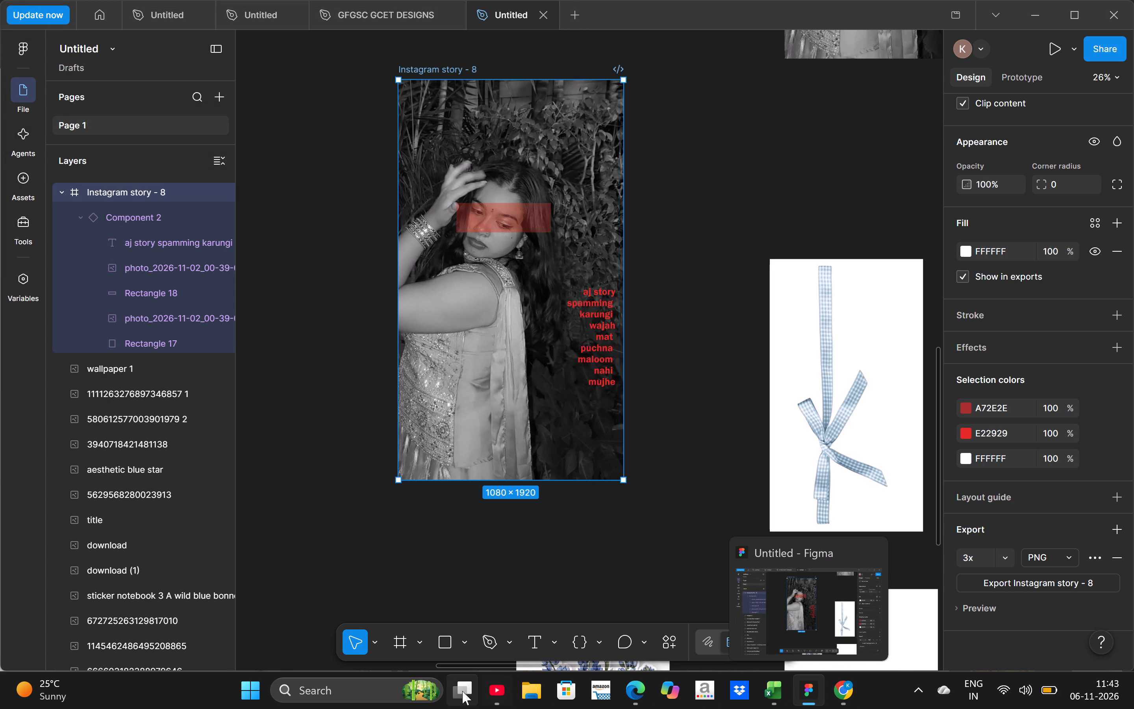
Open the Windows search to find another app.
left_click(428, 690)
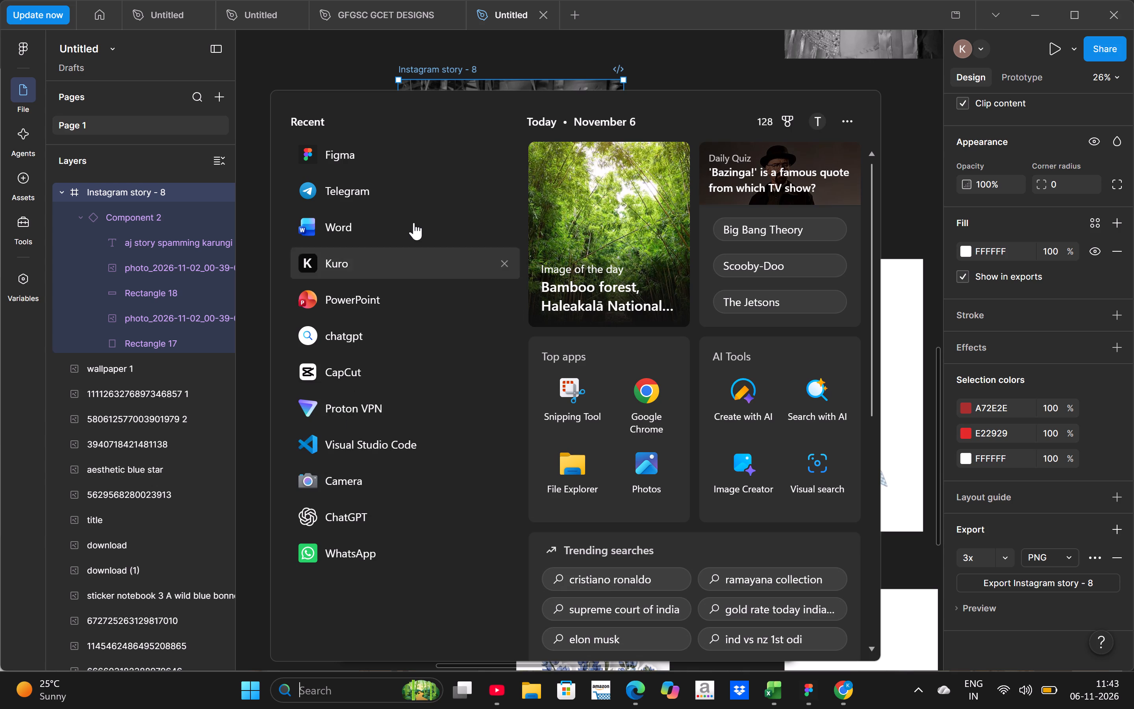
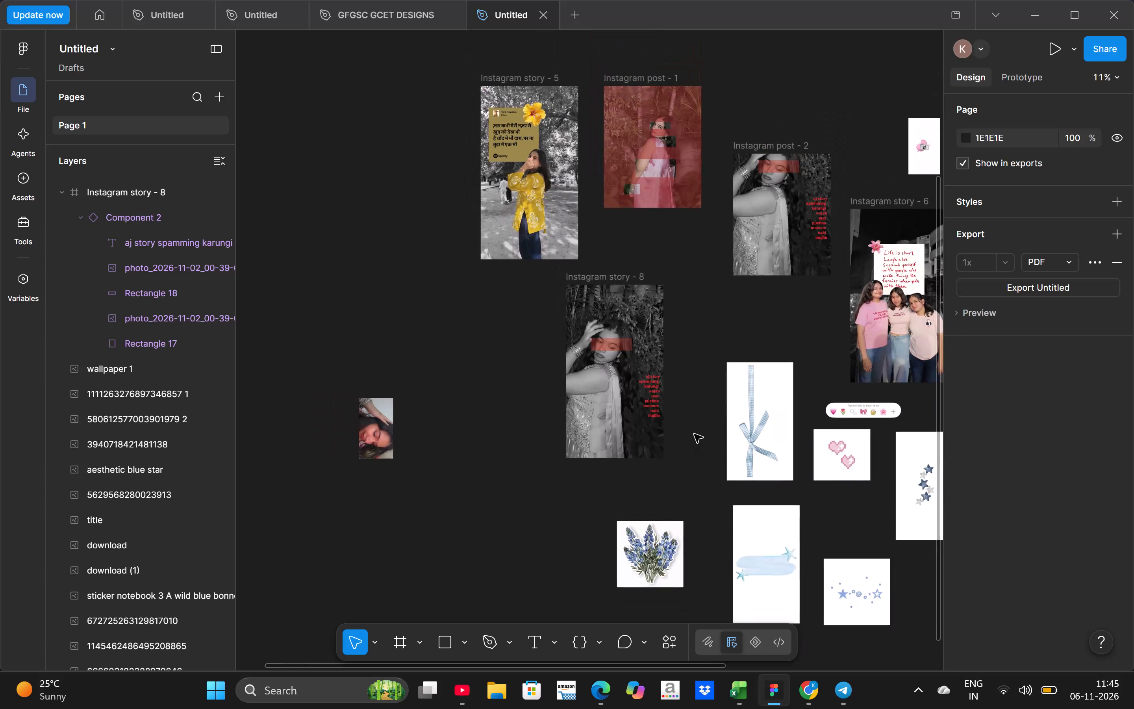
Look over the Instagram story and post designs and the loose sticker images on Page 1, ending around Instagram story - 8.
scroll(735, 319, "left", 1)
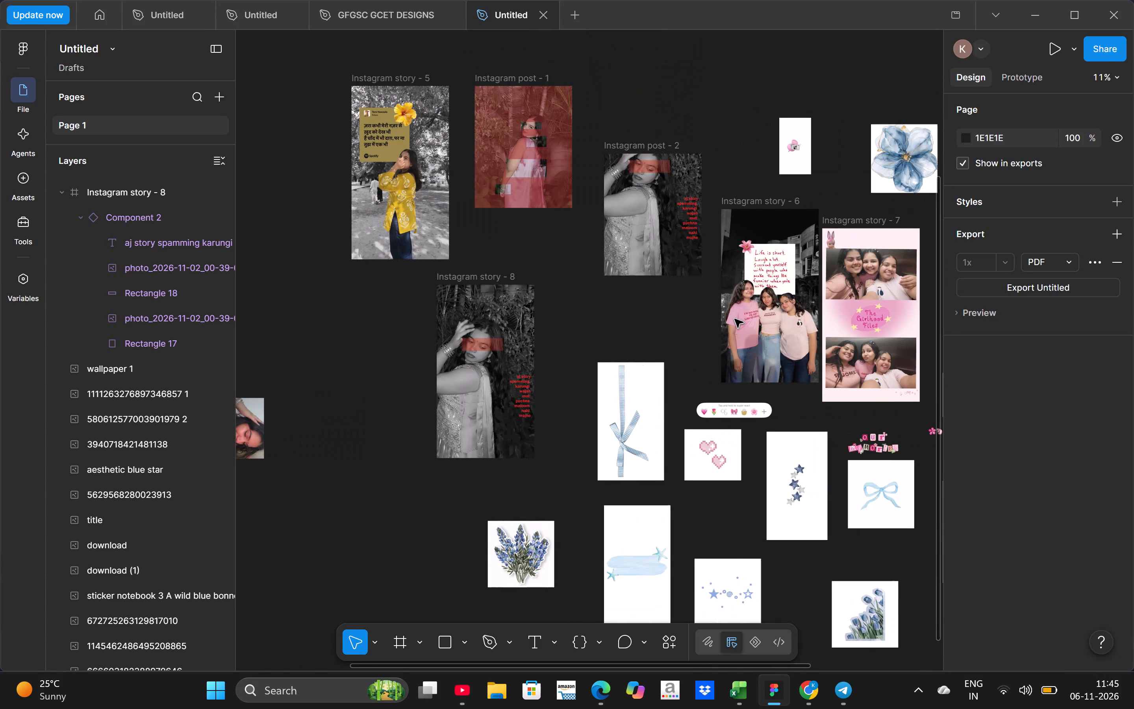
scroll(735, 319, "left", 2)
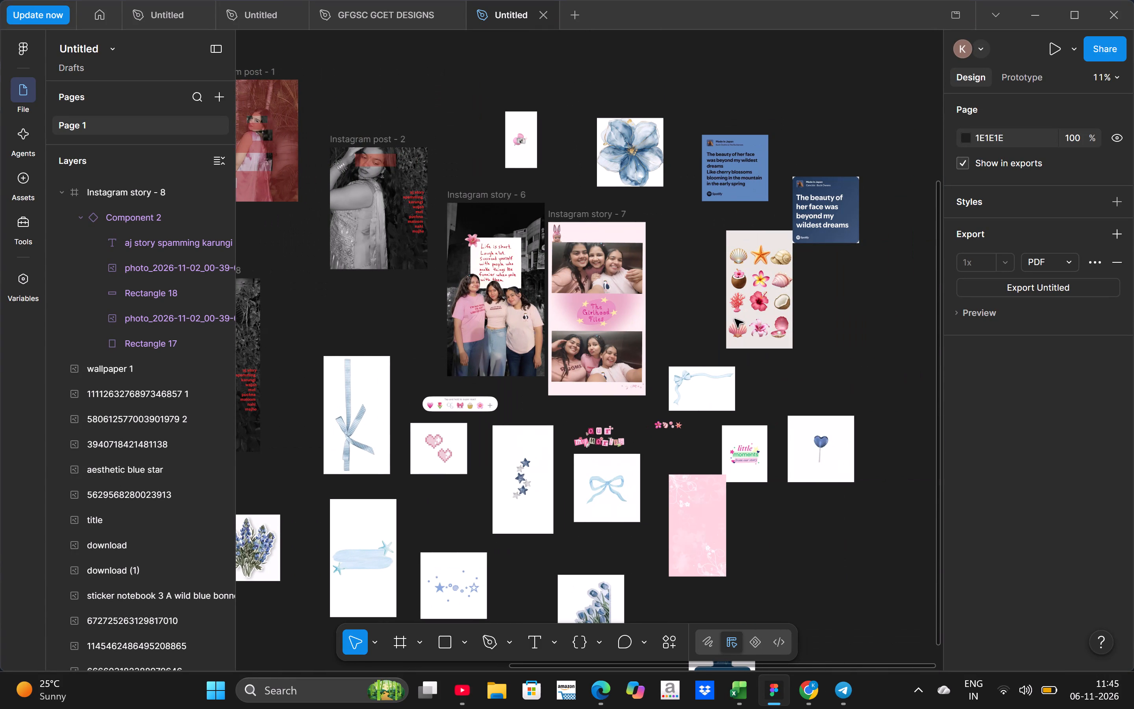
scroll(735, 319, "right", 4)
scroll(735, 319, "down", 2)
scroll(735, 319, "up", 2)
scroll(735, 319, "right", 2)
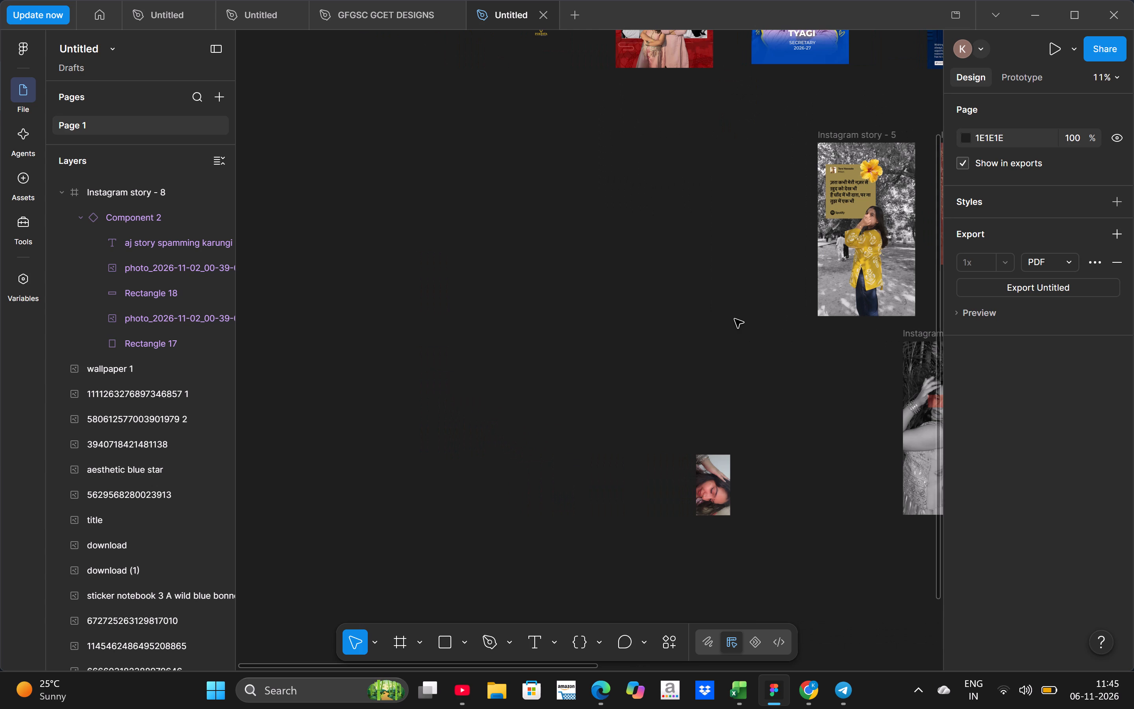
scroll(735, 319, "left", 3)
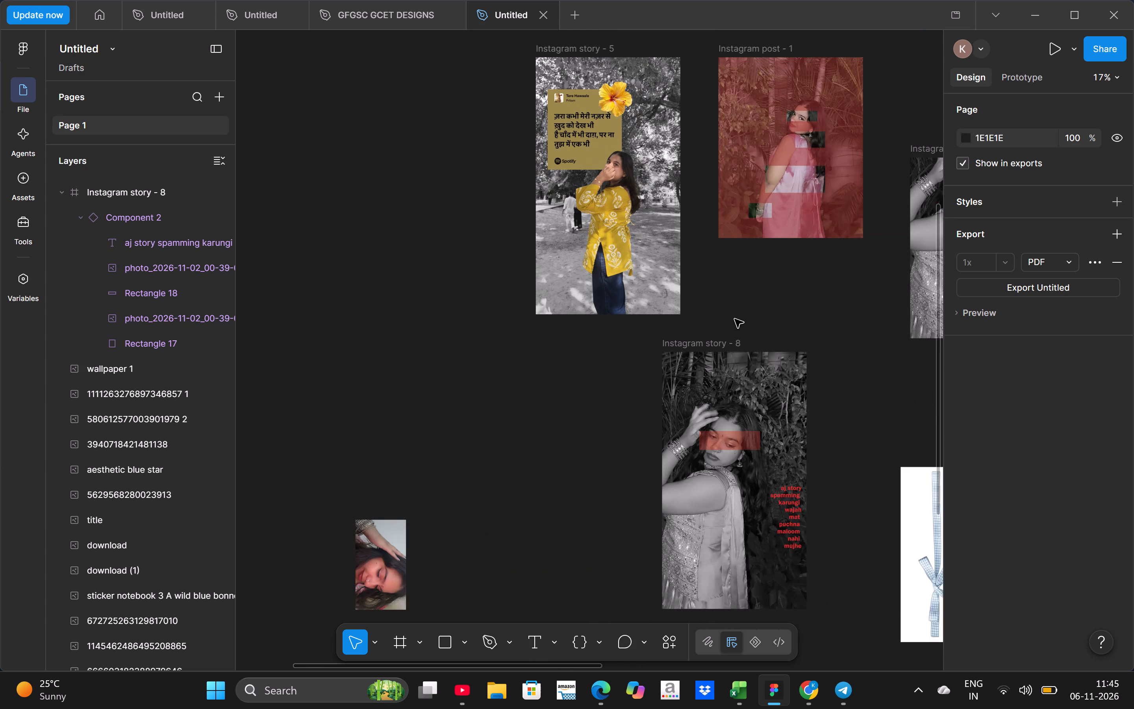
scroll(735, 319, "left", 1)
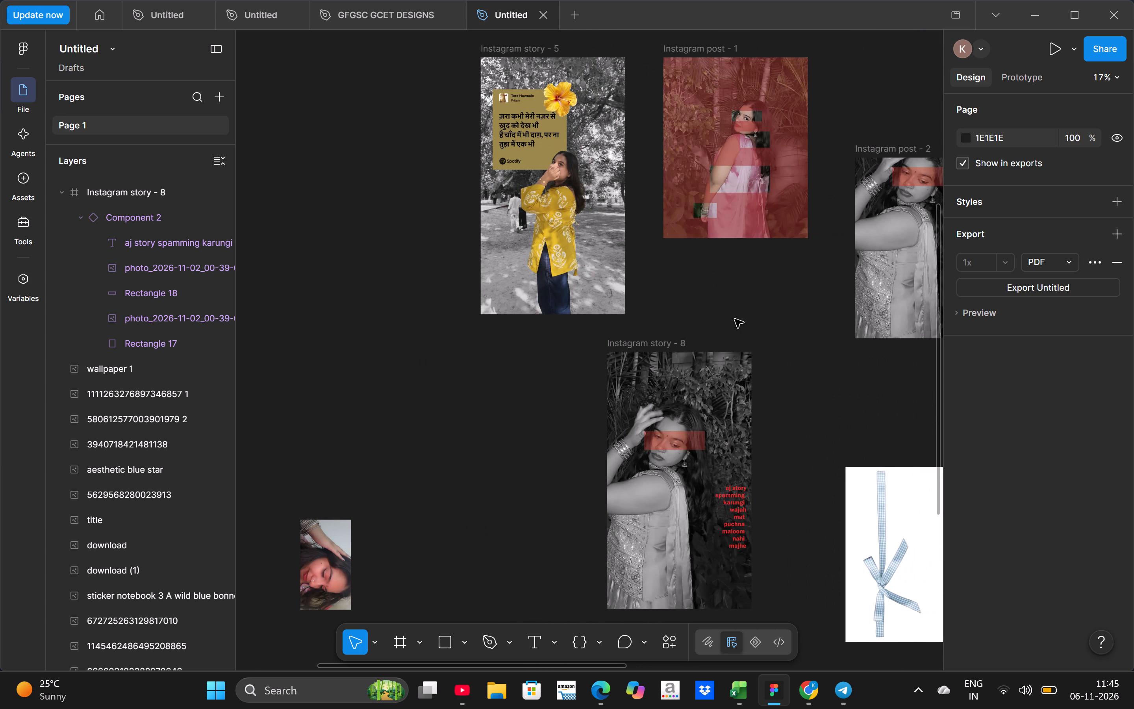
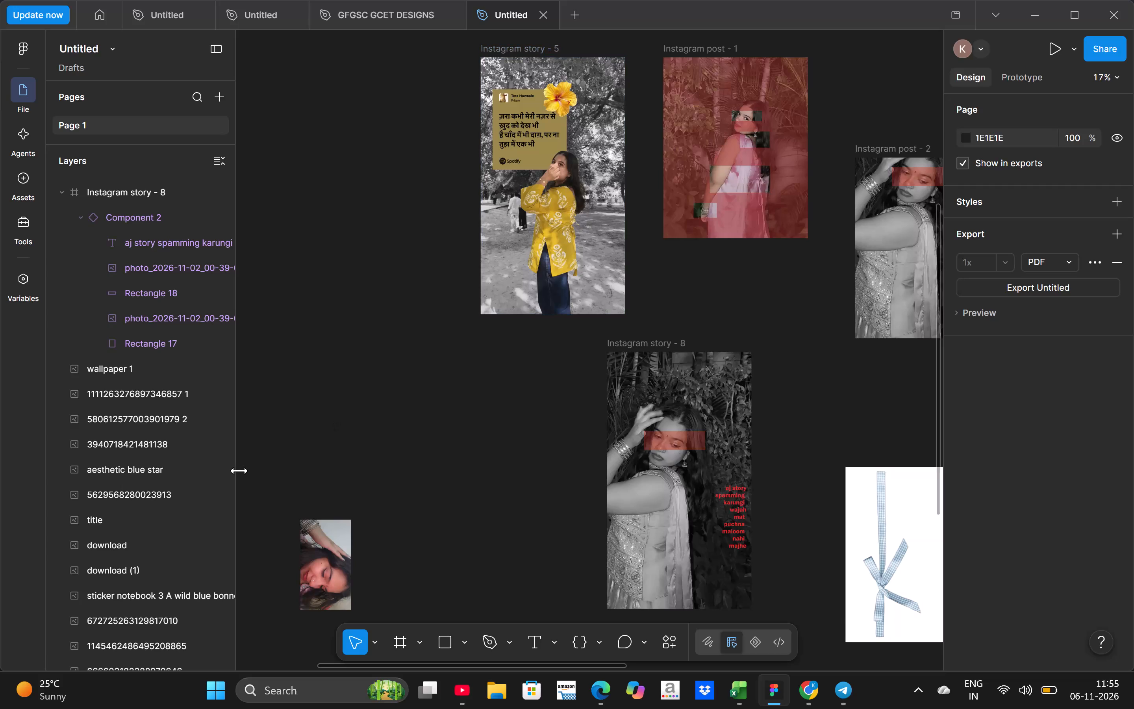
Review the page's designs, including Instagram story - 8, Instagram story - 6, Instagram story - 7 and Instagram post - 2.
left_click(483, 354)
scroll(483, 354, "left", 1)
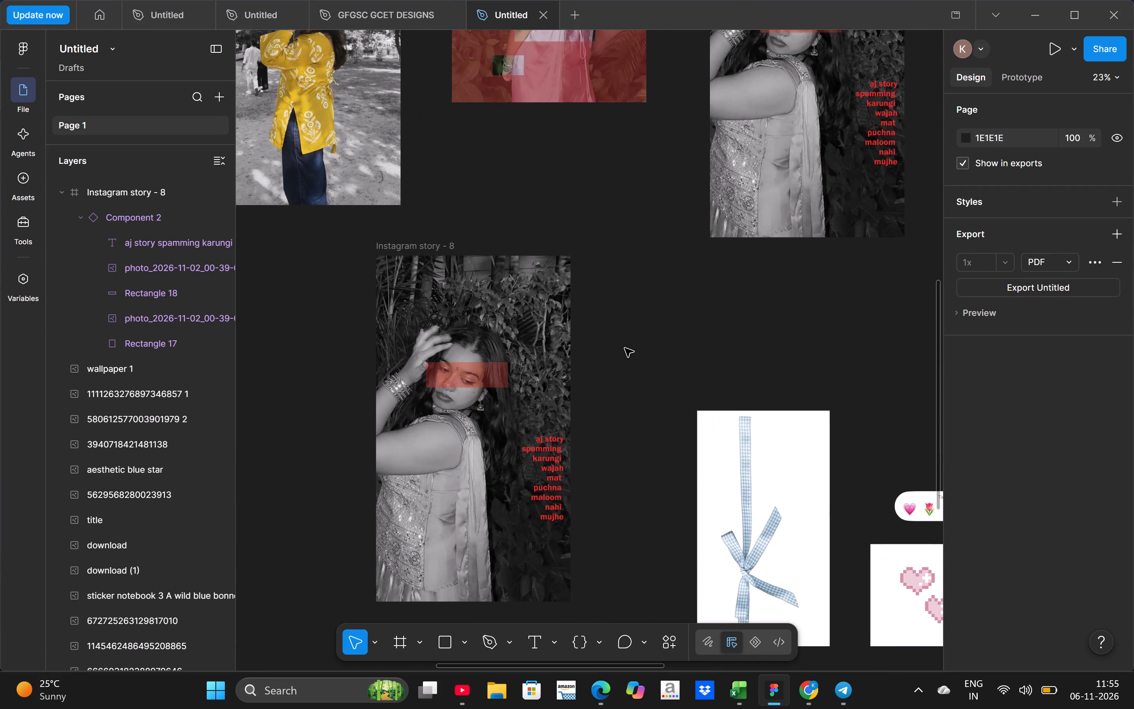
scroll(625, 348, "down", 1)
scroll(625, 348, "up", 1)
scroll(625, 348, "left", 1)
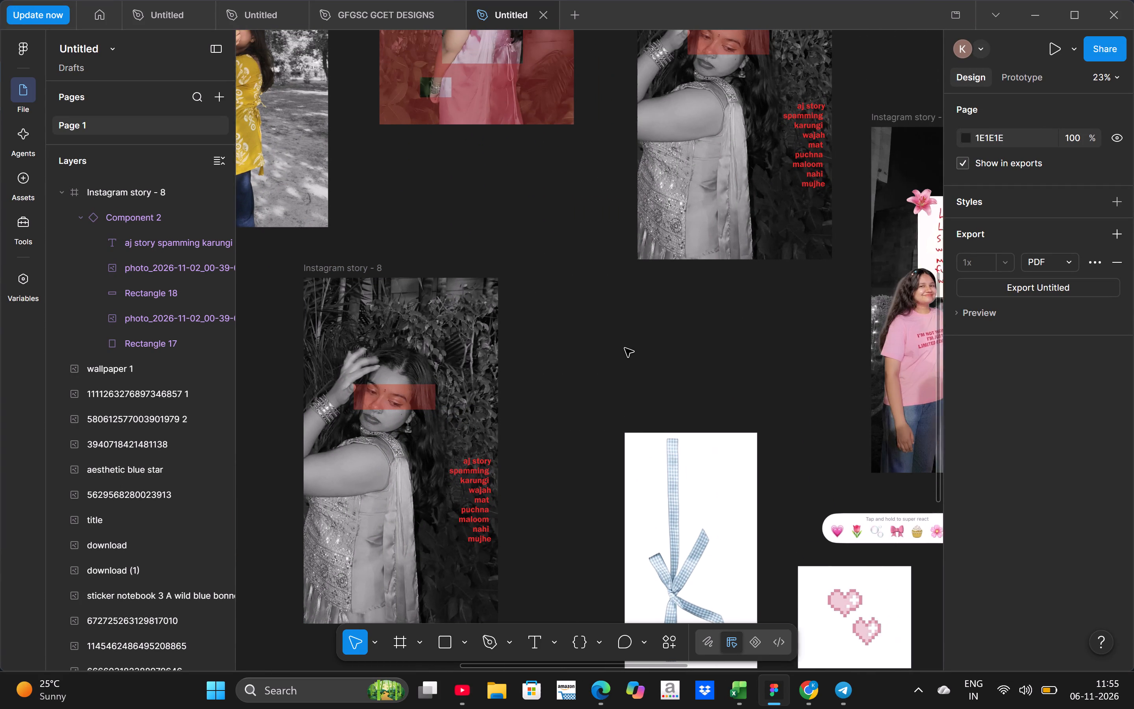
scroll(625, 348, "left", 4)
scroll(625, 348, "down", 1)
scroll(625, 348, "up", 1)
scroll(625, 348, "right", 1)
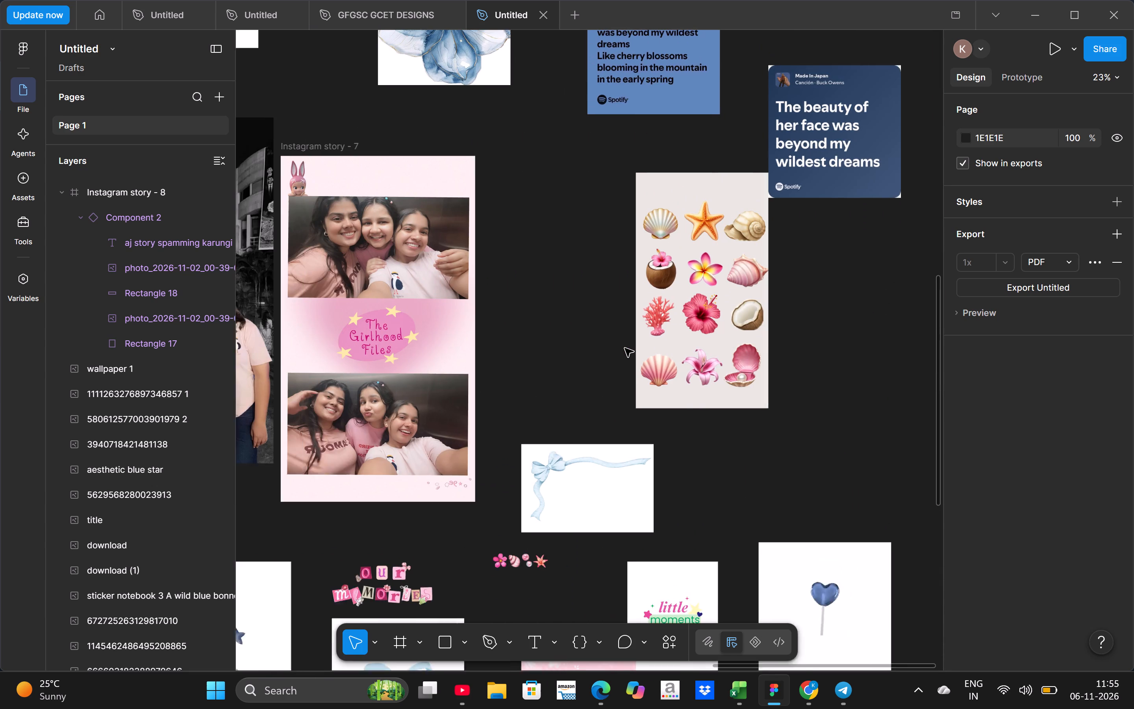
scroll(625, 348, "right", 1)
scroll(503, 379, "right", 1)
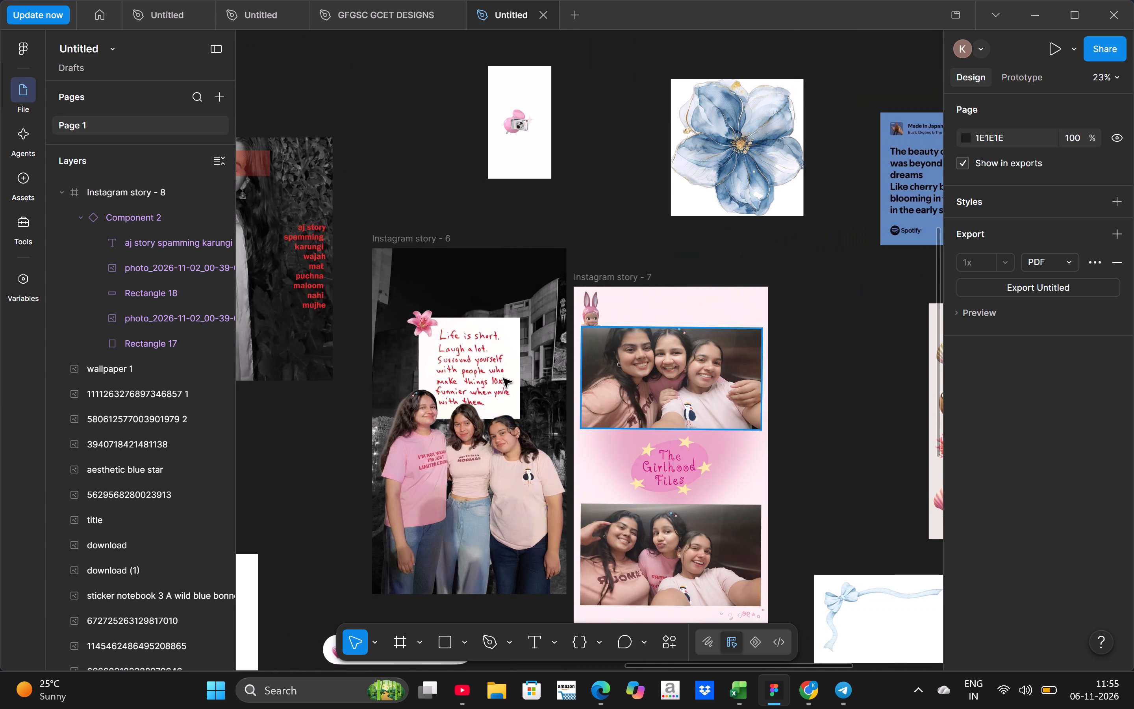
scroll(286, 475, "right", 1)
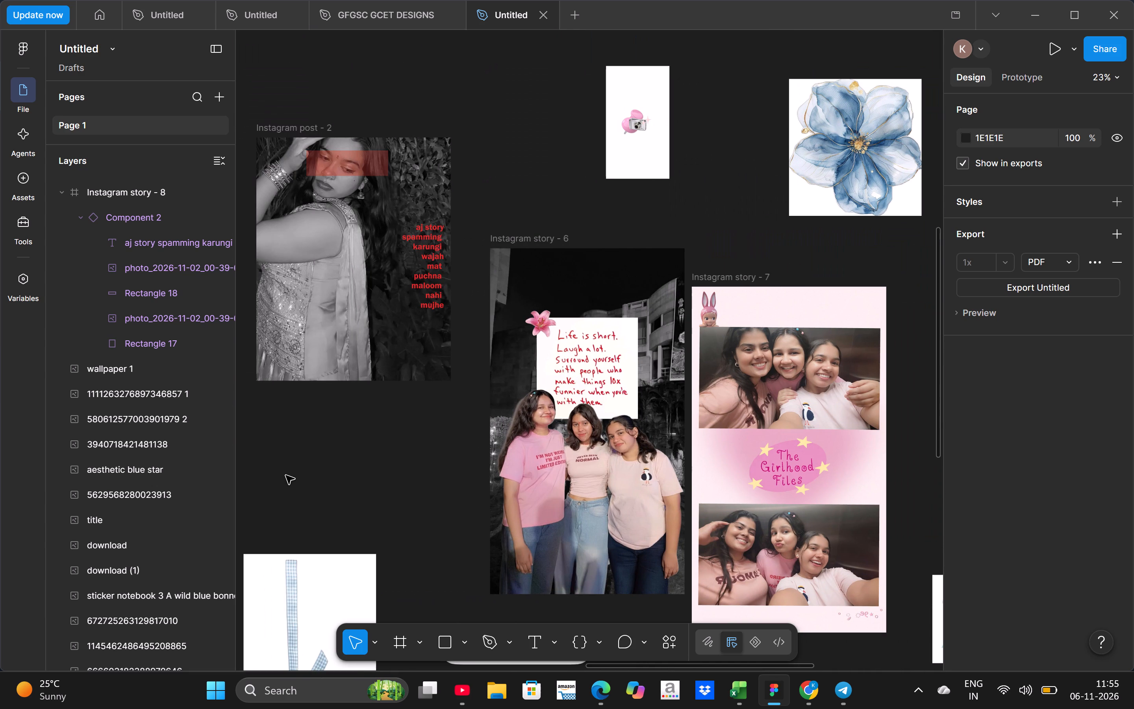
scroll(286, 475, "right", 1)
Activate the Scale tool.
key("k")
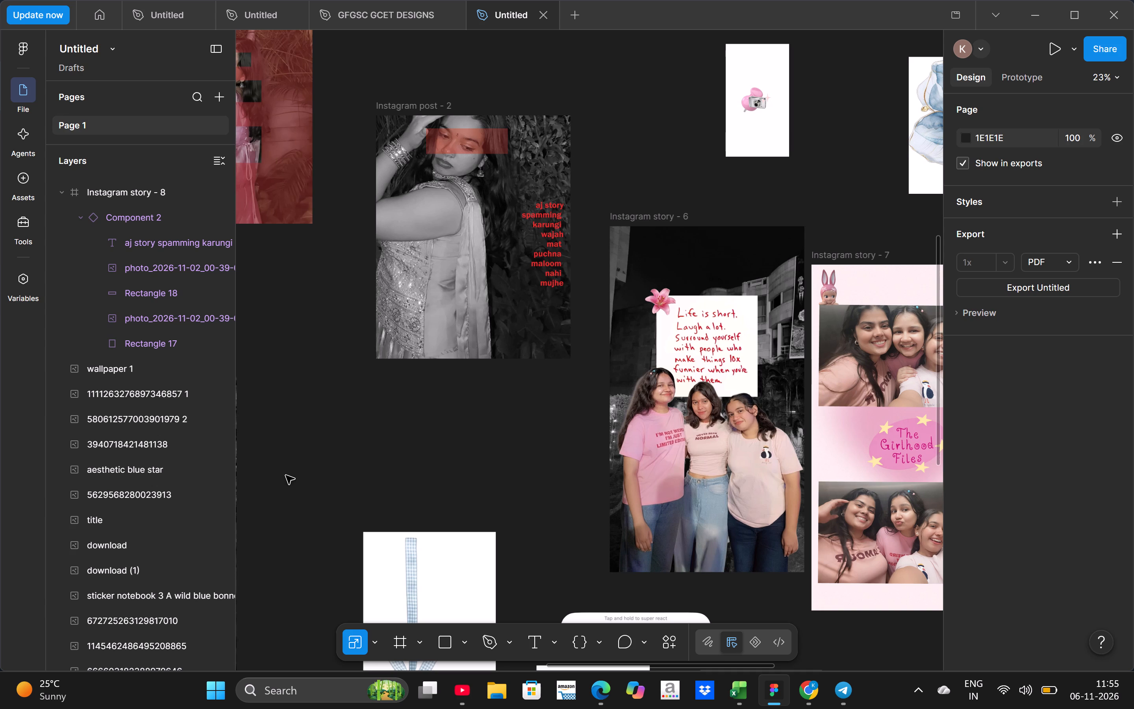